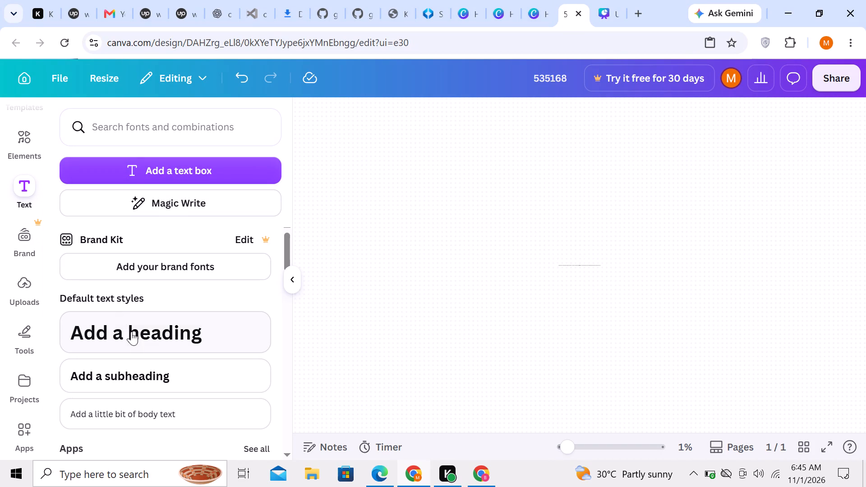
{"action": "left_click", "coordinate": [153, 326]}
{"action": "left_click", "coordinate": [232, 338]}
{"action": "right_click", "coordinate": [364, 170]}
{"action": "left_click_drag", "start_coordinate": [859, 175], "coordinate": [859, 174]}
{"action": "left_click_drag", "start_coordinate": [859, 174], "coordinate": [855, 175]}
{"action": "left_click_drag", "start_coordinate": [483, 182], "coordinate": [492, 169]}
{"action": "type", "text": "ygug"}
Add a new text box to the whiteboard and enter 7 as its text.
{"action": "left_click", "coordinate": [193, 186]}
{"action": "left_click", "coordinate": [195, 173]}
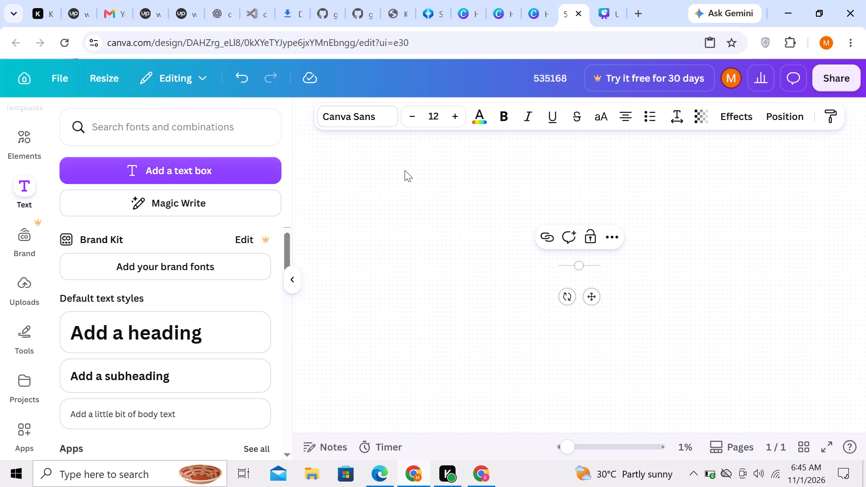
{"action": "key", "text": "7"}
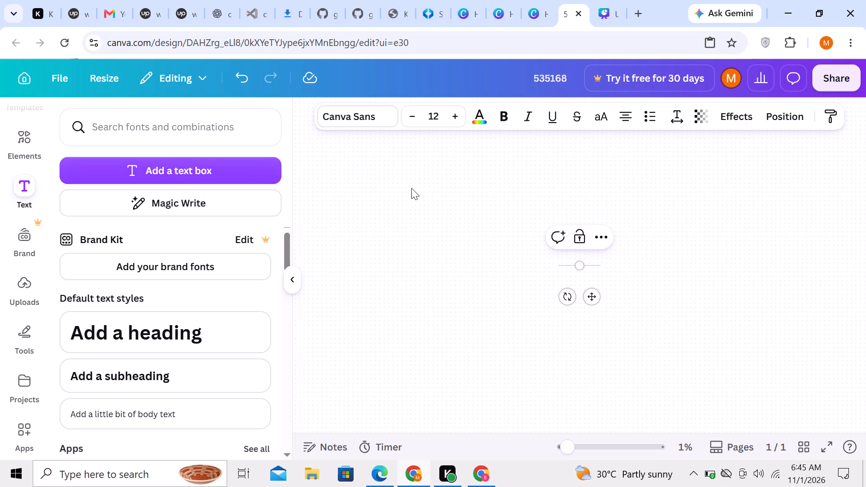
Find the whiteboard's existing content and examine the long text line at about 16% zoom.
{"action": "scroll", "coordinate": [411, 188], "scroll_direction": "down", "scroll_amount": 2}
{"action": "scroll", "coordinate": [411, 190], "scroll_direction": "up", "scroll_amount": 3}
{"action": "scroll", "coordinate": [412, 192], "scroll_direction": "down", "scroll_amount": 9}
{"action": "scroll", "coordinate": [413, 193], "scroll_direction": "down", "scroll_amount": 12}
{"action": "scroll", "coordinate": [414, 193], "scroll_direction": "up", "scroll_amount": 20}
{"action": "scroll", "coordinate": [414, 193], "scroll_direction": "up", "scroll_amount": 2}
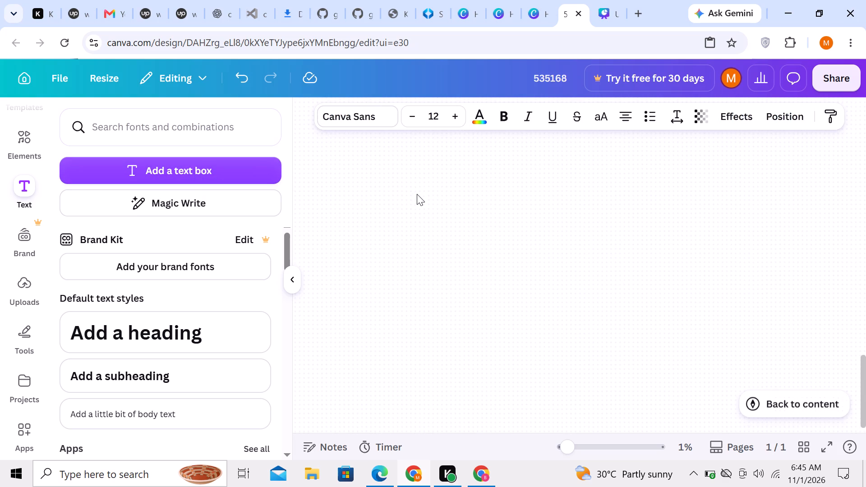
{"action": "scroll", "coordinate": [417, 194], "scroll_direction": "up", "scroll_amount": 15}
{"action": "scroll", "coordinate": [417, 197], "scroll_direction": "up", "scroll_amount": 15}
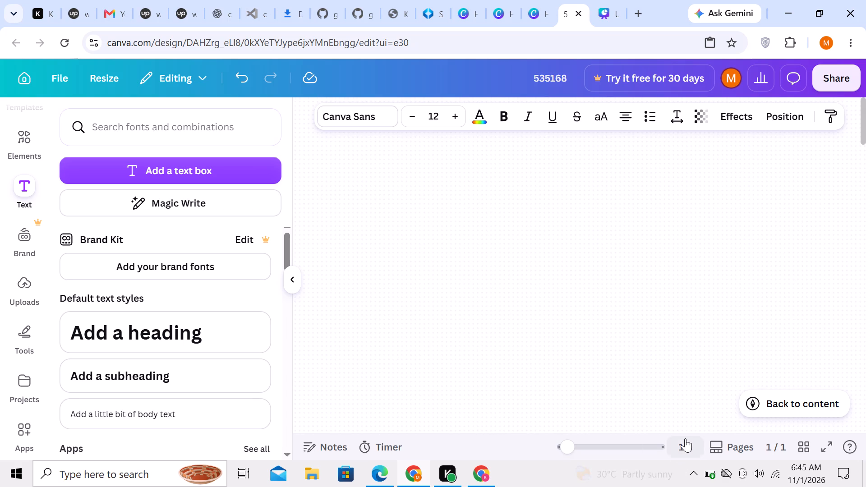
{"action": "left_click", "coordinate": [749, 399]}
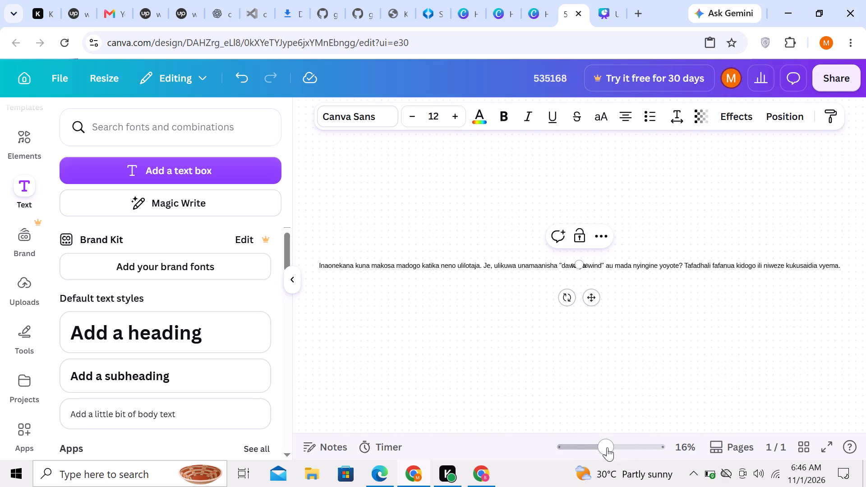
{"action": "left_click_drag", "start_coordinate": [610, 444], "coordinate": [599, 438]}
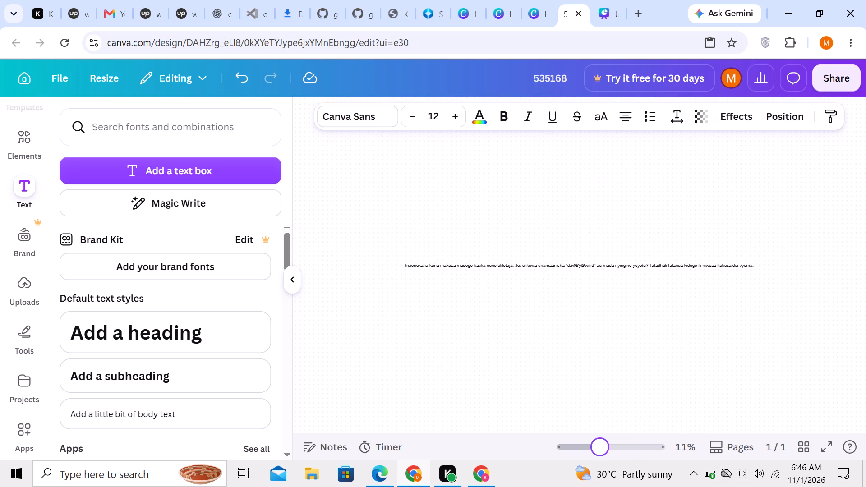
{"action": "left_click_drag", "start_coordinate": [599, 438], "coordinate": [606, 439]}
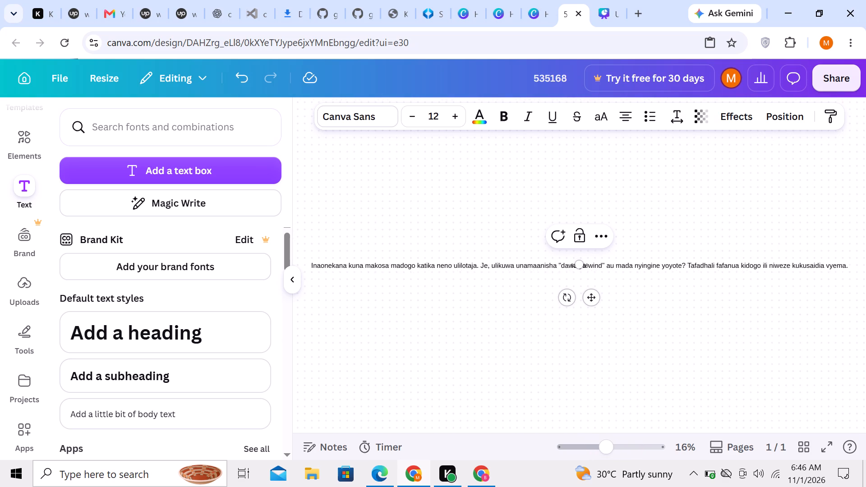
{"action": "scroll", "coordinate": [258, 147], "scroll_direction": "down", "scroll_amount": 1}
{"action": "scroll", "coordinate": [371, 293], "scroll_direction": "down", "scroll_amount": 2}
{"action": "scroll", "coordinate": [370, 274], "scroll_direction": "up", "scroll_amount": 4}
{"action": "scroll", "coordinate": [371, 271], "scroll_direction": "down", "scroll_amount": 2}
{"action": "left_click", "coordinate": [409, 314]}
Add two body text boxes in the empty area below the long sentence.
{"action": "scroll", "coordinate": [402, 337], "scroll_direction": "down", "scroll_amount": 1}
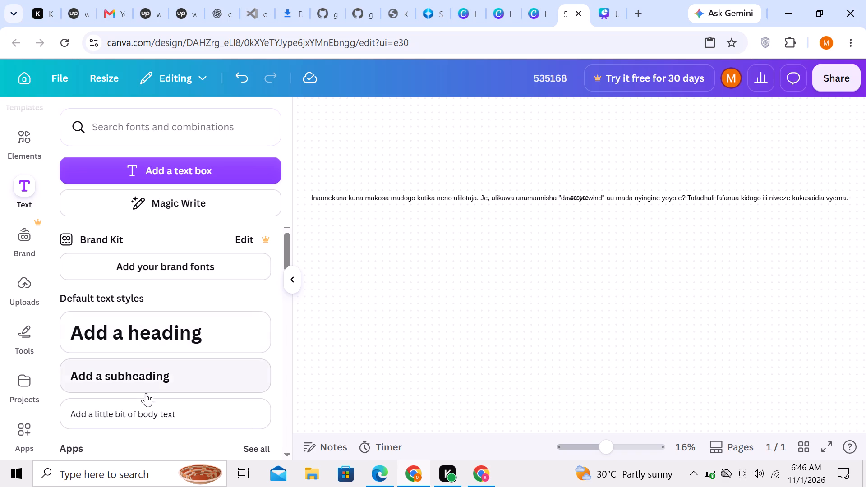
{"action": "double_click", "coordinate": [124, 415]}
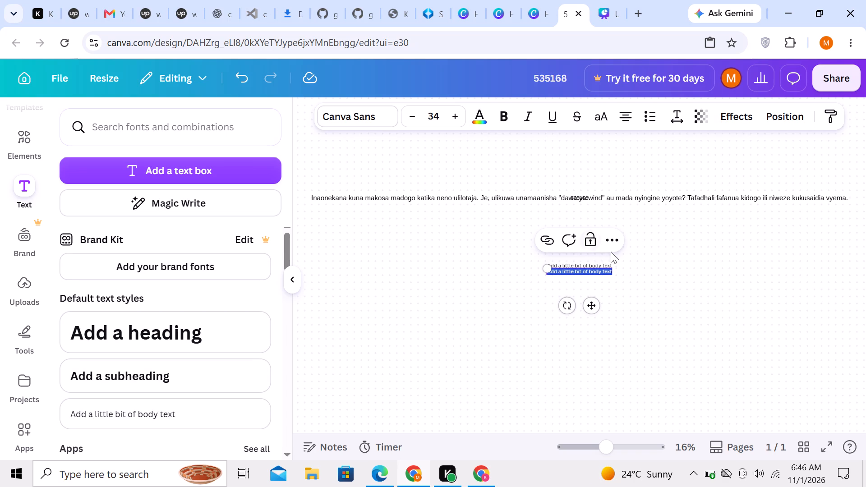
{"action": "left_click", "coordinate": [590, 308]}
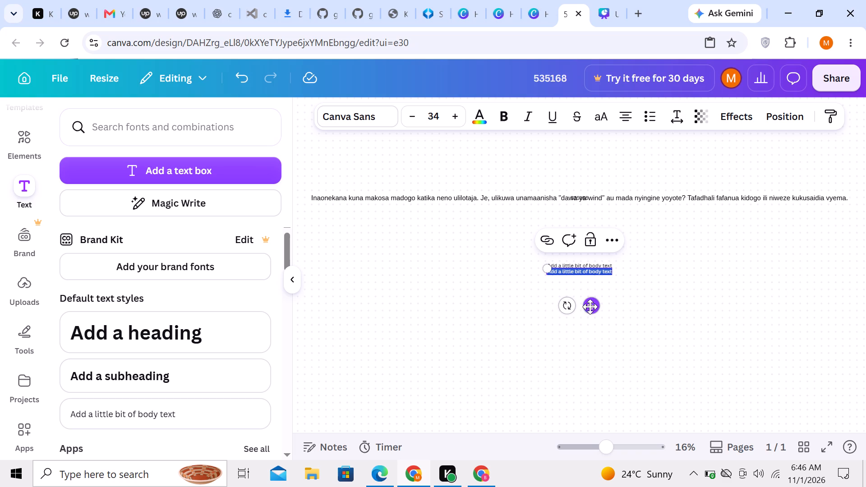
{"action": "scroll", "coordinate": [592, 305], "scroll_direction": "up", "scroll_amount": 2}
{"action": "scroll", "coordinate": [592, 305], "scroll_direction": "down", "scroll_amount": 2}
{"action": "left_click", "coordinate": [592, 303]}
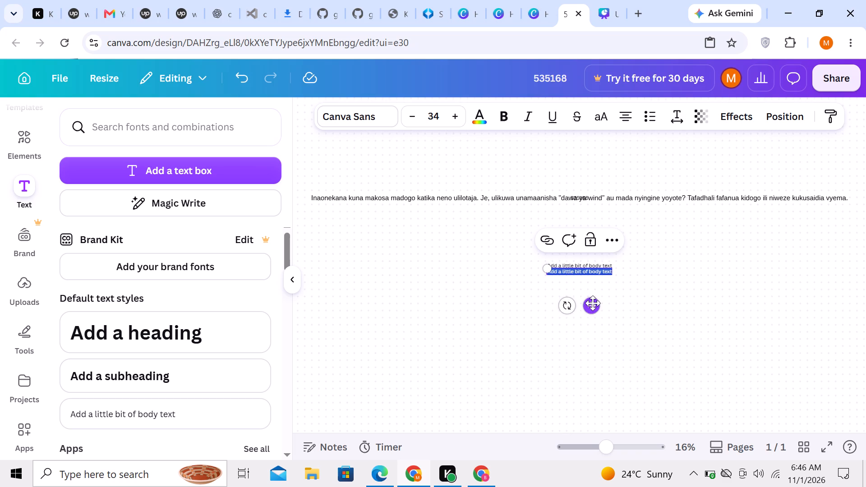
{"action": "left_click", "coordinate": [593, 303]}
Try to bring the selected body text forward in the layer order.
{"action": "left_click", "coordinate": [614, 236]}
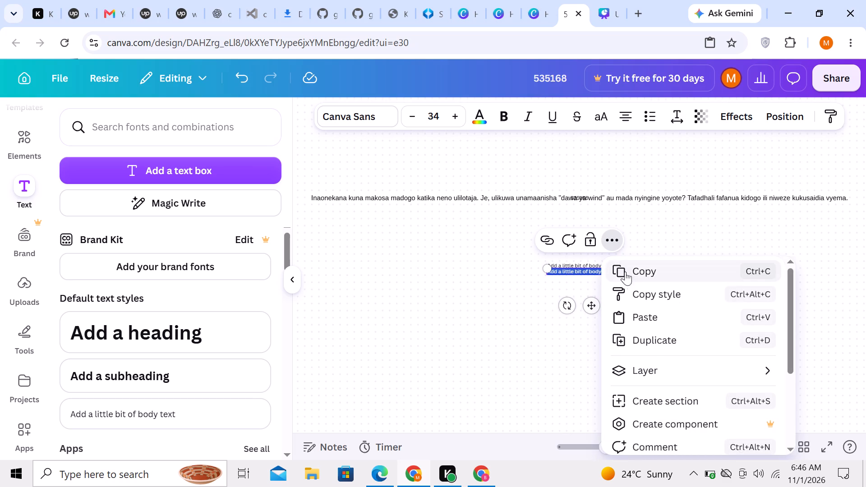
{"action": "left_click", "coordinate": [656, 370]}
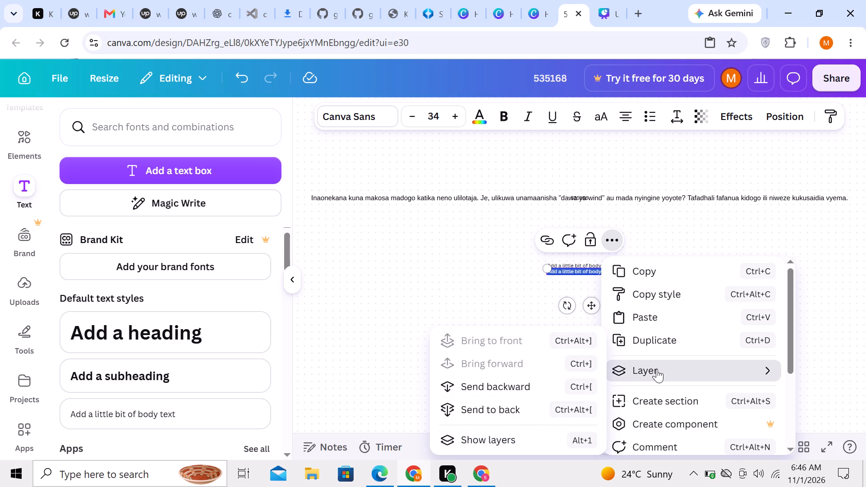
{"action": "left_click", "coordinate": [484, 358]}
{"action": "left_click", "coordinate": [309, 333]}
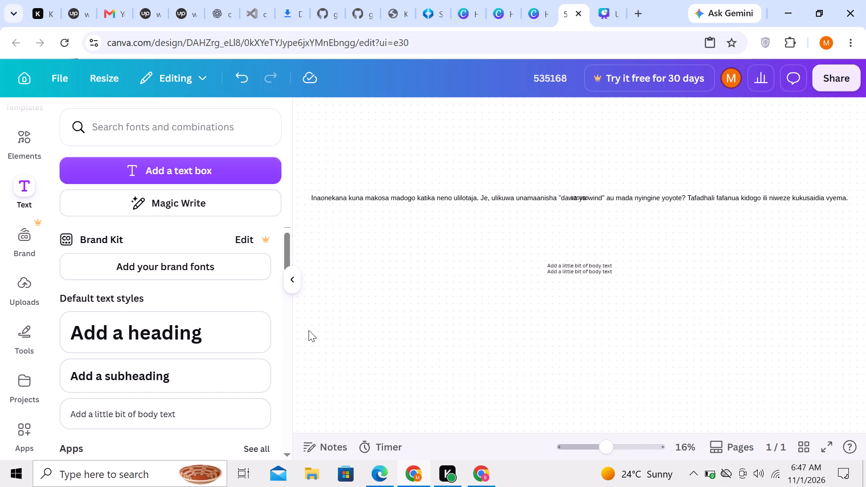
Add two copies of the "Happy BIRTHDAY" font combination to the whiteboard.
{"action": "scroll", "coordinate": [120, 77], "scroll_direction": "down", "scroll_amount": 2}
{"action": "scroll", "coordinate": [116, 247], "scroll_direction": "down", "scroll_amount": 7}
{"action": "double_click", "coordinate": [116, 330]}
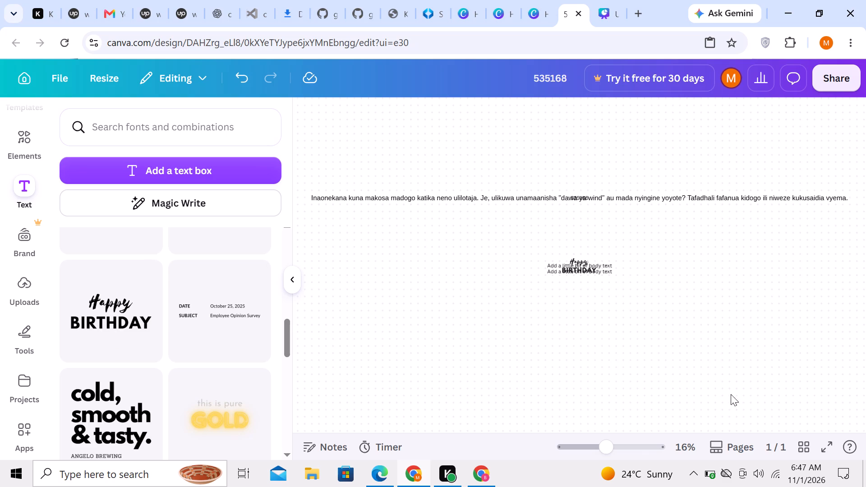
Separate the overlapping texts, placing both body texts above the Happy BIRTHDAY groups and one group below the other.
{"action": "left_click", "coordinate": [629, 442]}
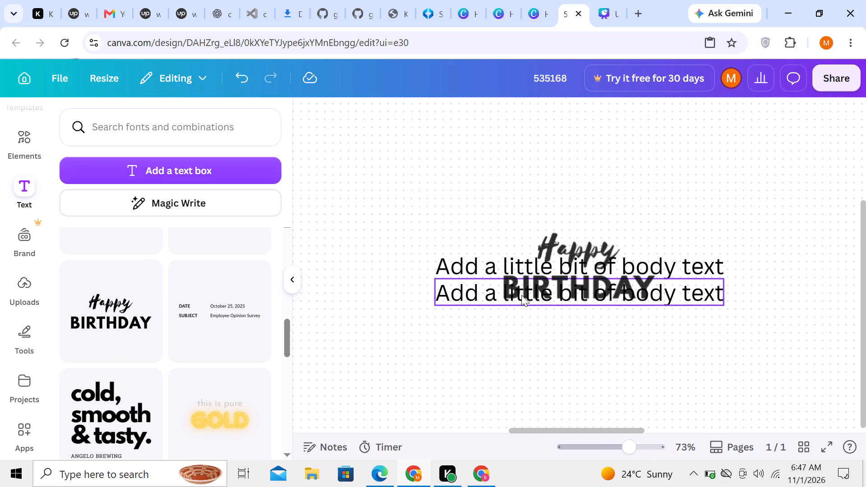
{"action": "left_click_drag", "start_coordinate": [499, 261], "coordinate": [530, 204]}
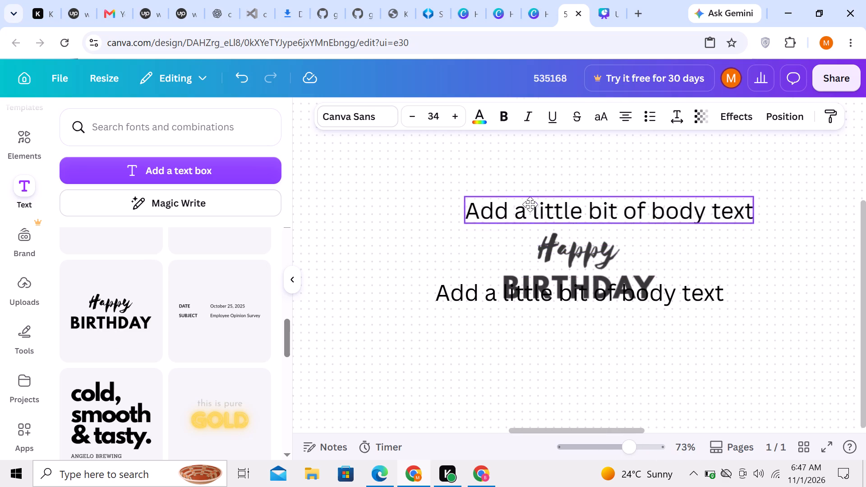
{"action": "left_click_drag", "start_coordinate": [530, 204], "coordinate": [530, 204]}
{"action": "left_click_drag", "start_coordinate": [500, 299], "coordinate": [511, 321]}
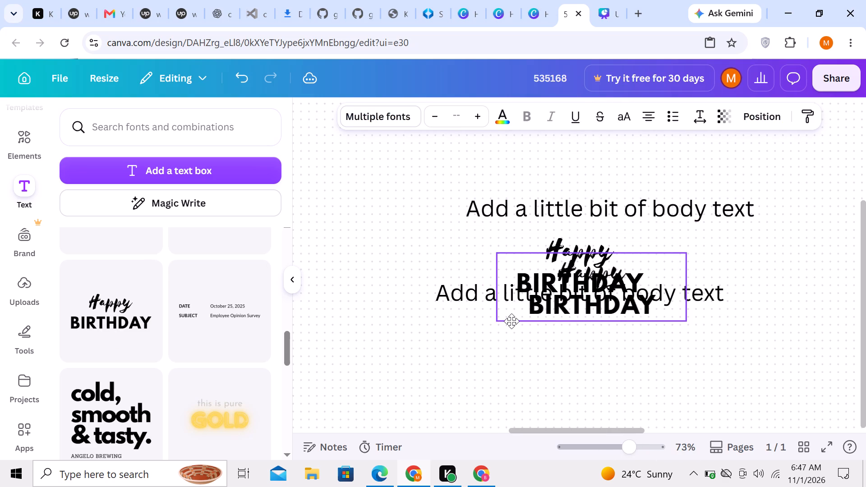
{"action": "left_click_drag", "start_coordinate": [511, 321], "coordinate": [517, 375]}
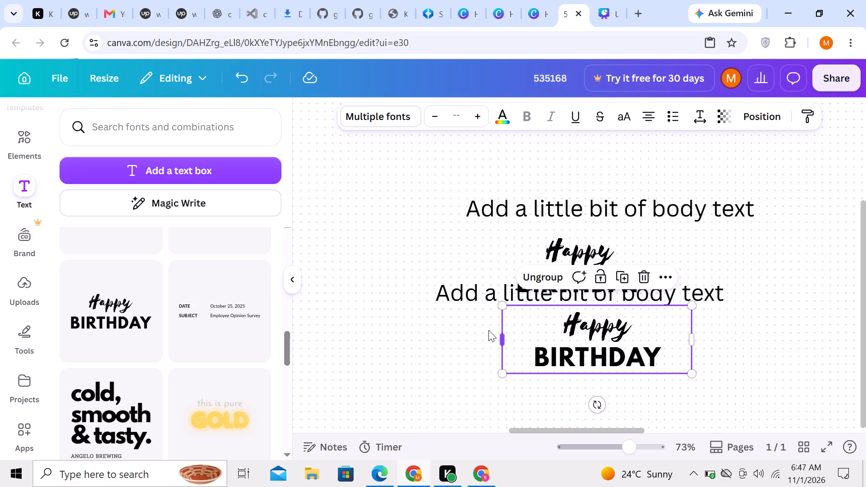
{"action": "left_click_drag", "start_coordinate": [458, 297], "coordinate": [445, 200]}
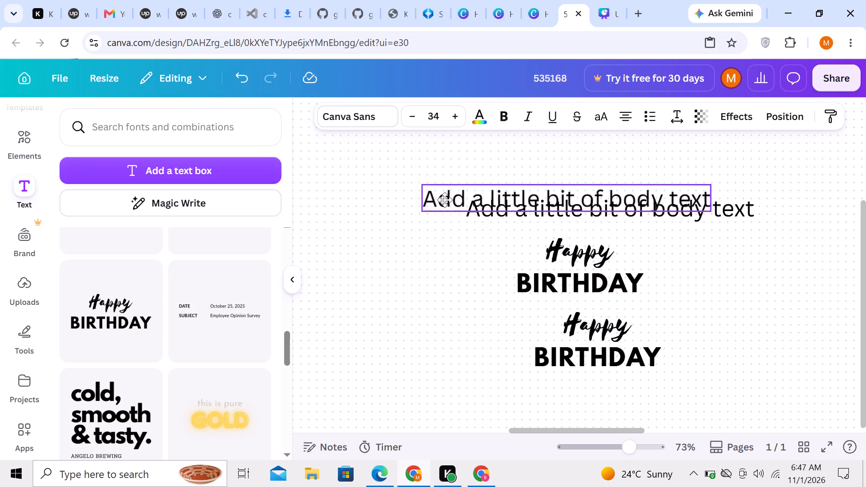
{"action": "left_click_drag", "start_coordinate": [445, 200], "coordinate": [447, 175]}
Replace the placeholder in the upper body text box with "HAPPY 20 JOY".
{"action": "left_click", "coordinate": [447, 175]}
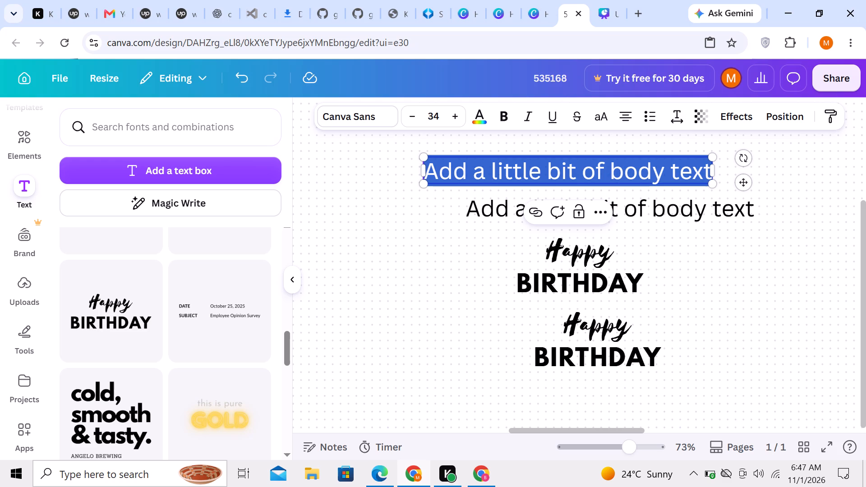
{"action": "key", "text": "BackSpace"}
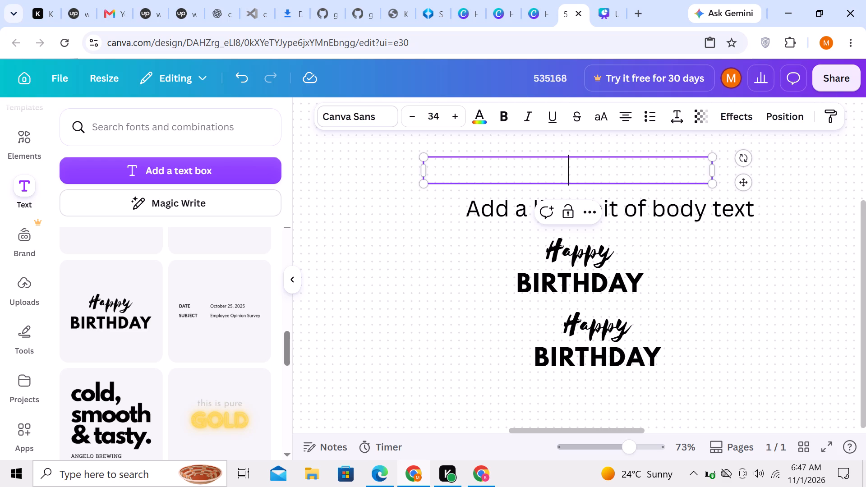
{"action": "key", "text": "h"}
{"action": "key", "text": "BackSpace"}
{"action": "type", "text": "HA"}
{"action": "type", "text": "PPY"}
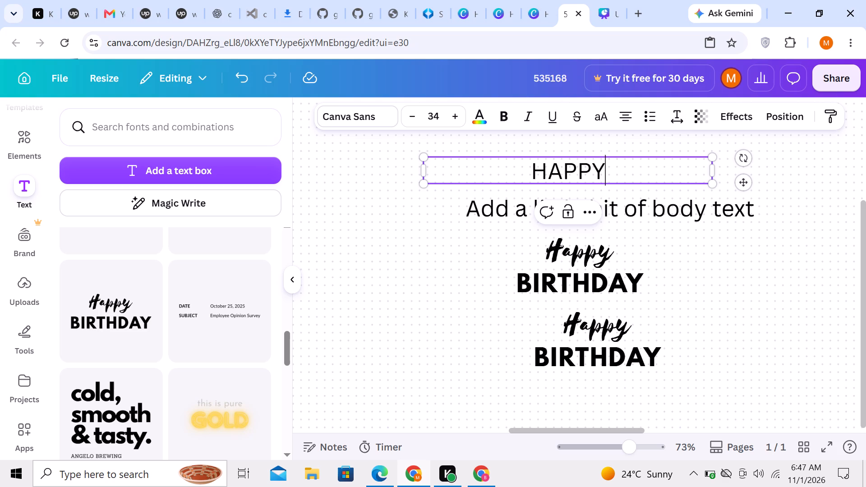
{"action": "key", "text": "space"}
{"action": "type", "text": "20"}
{"action": "key", "text": "space"}
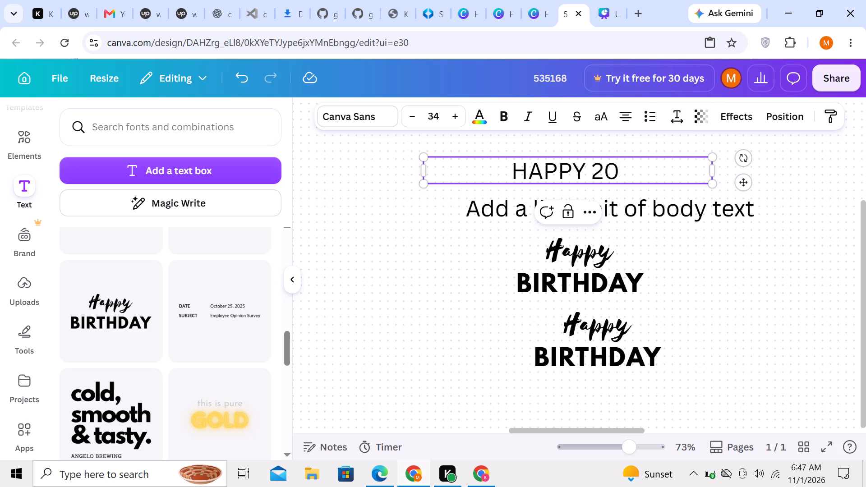
{"action": "type", "text": "JOY"}
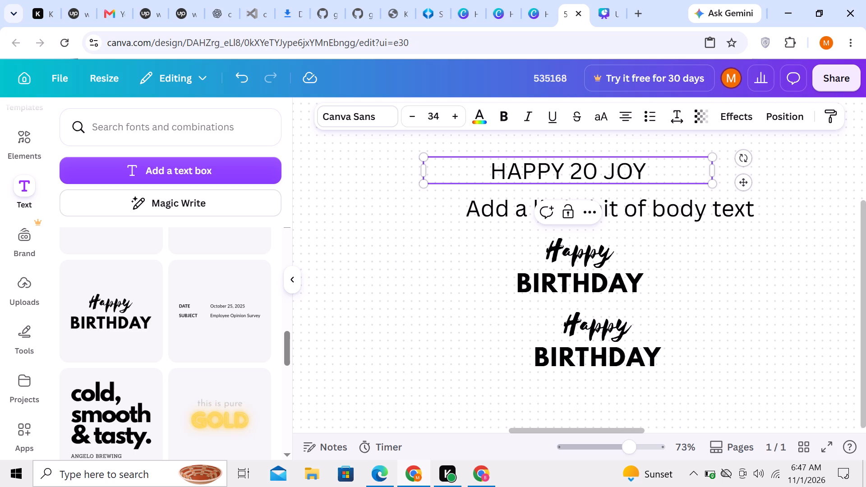
Recolour the "HAPPY 20 JOY" text pink from the default solid colours and apply the change to all black text.
{"action": "triple_click", "coordinate": [495, 172]}
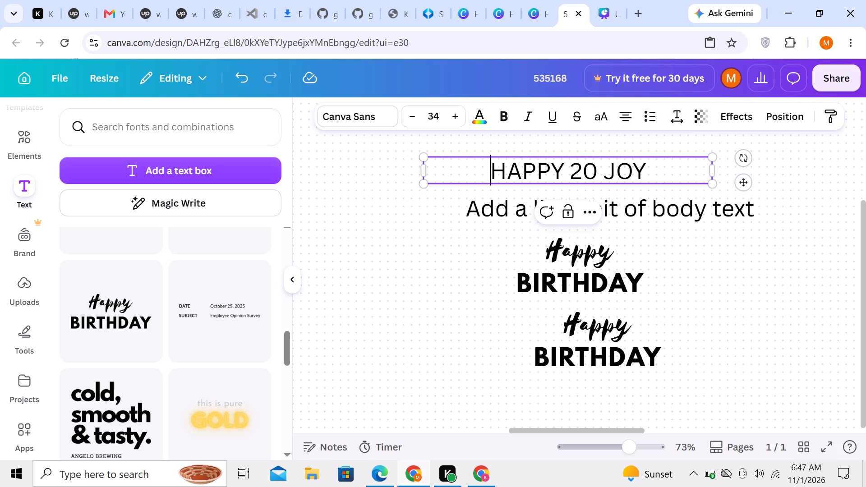
{"action": "left_click", "coordinate": [496, 173]}
{"action": "left_click_drag", "start_coordinate": [488, 171], "coordinate": [650, 161]}
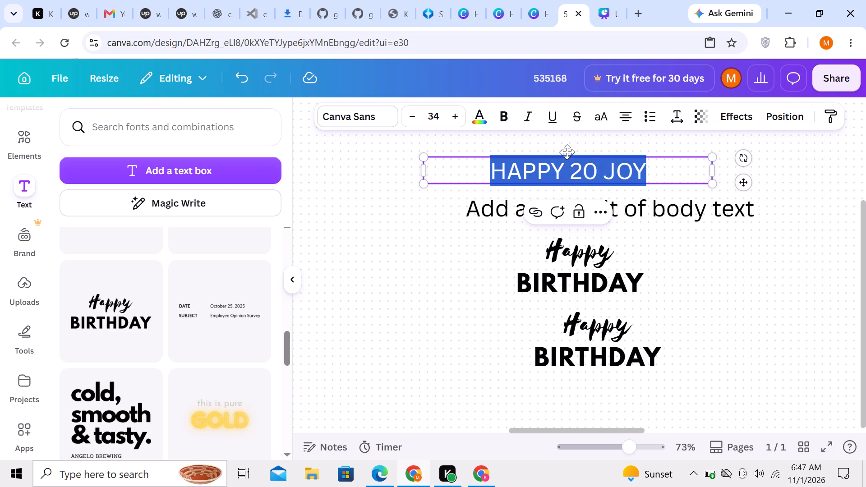
{"action": "left_click", "coordinate": [485, 122]}
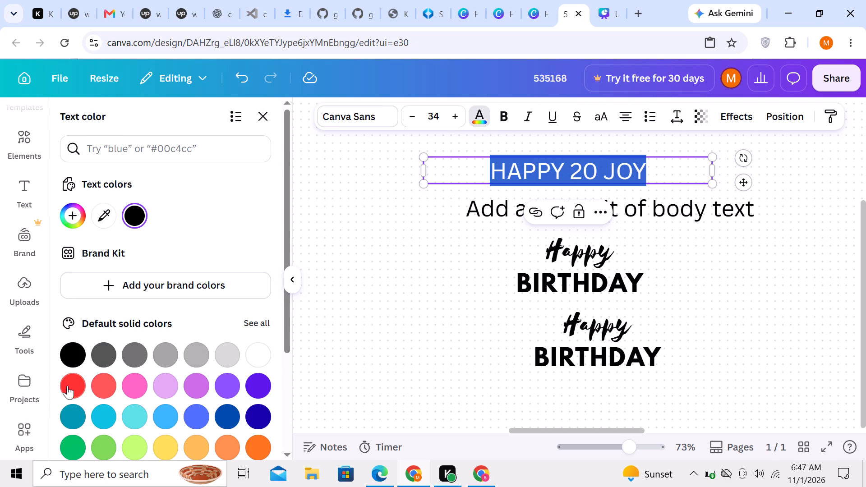
{"action": "double_click", "coordinate": [136, 385]}
{"action": "left_click", "coordinate": [136, 432]}
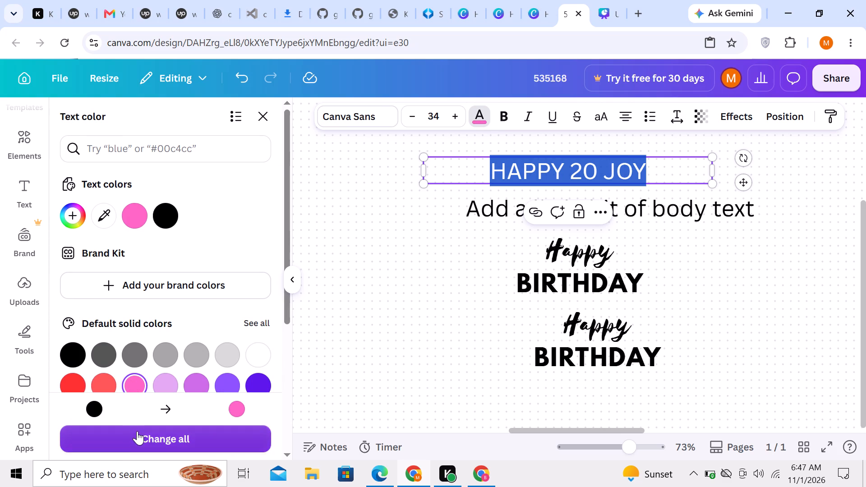
{"action": "double_click", "coordinate": [391, 256]}
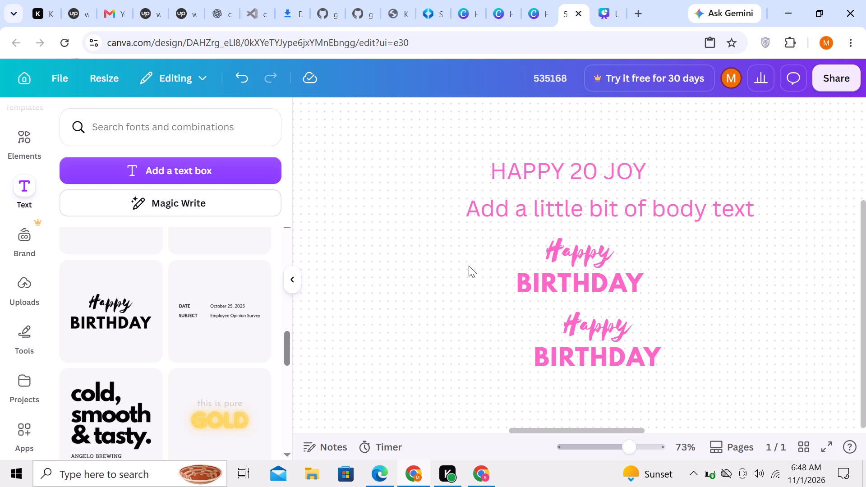
Replace the placeholder in the second body text box with "KIP ALWAYS LIKE YOU".
{"action": "scroll", "coordinate": [541, 253], "scroll_direction": "down", "scroll_amount": 2}
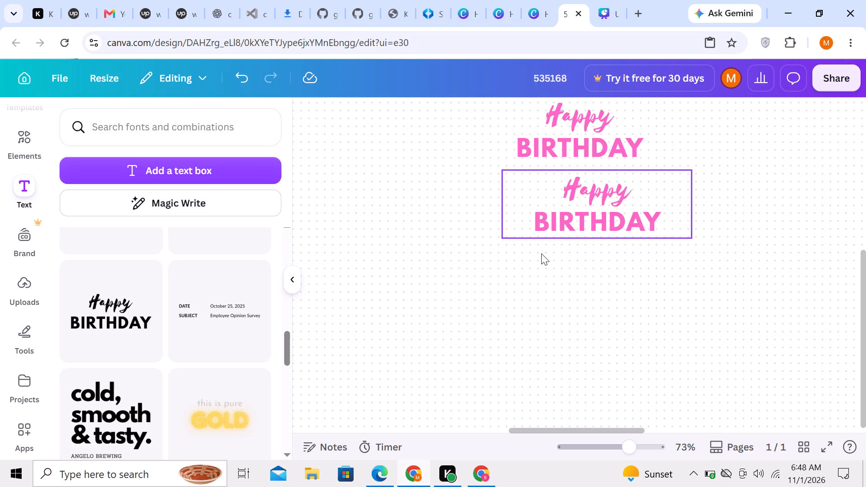
{"action": "scroll", "coordinate": [541, 253], "scroll_direction": "up", "scroll_amount": 2}
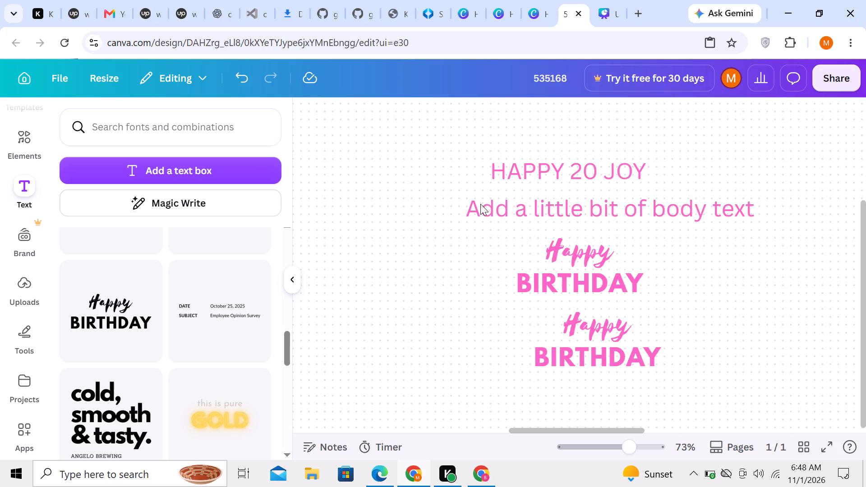
{"action": "left_click", "coordinate": [481, 203]}
{"action": "left_click", "coordinate": [482, 203]}
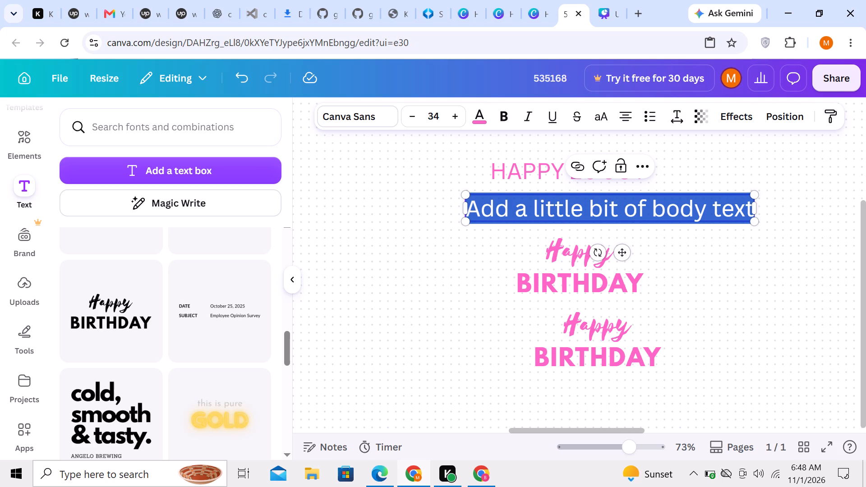
{"action": "key", "text": "BackSpace"}
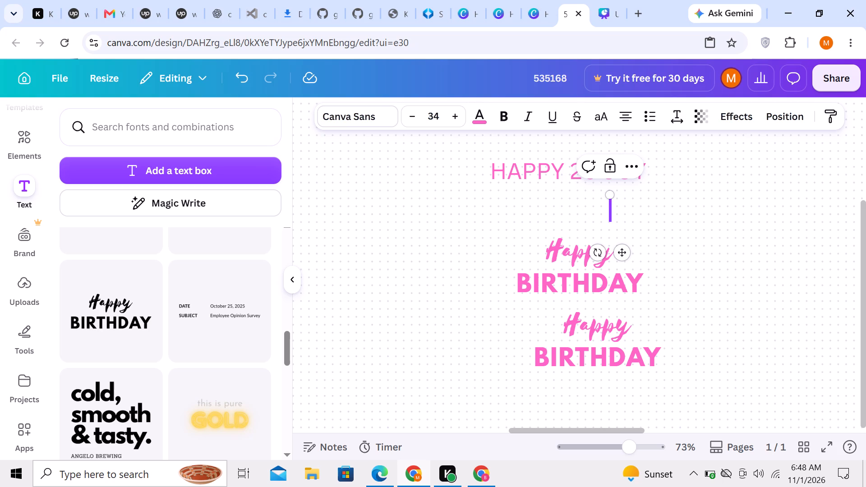
{"action": "key", "text": "k"}
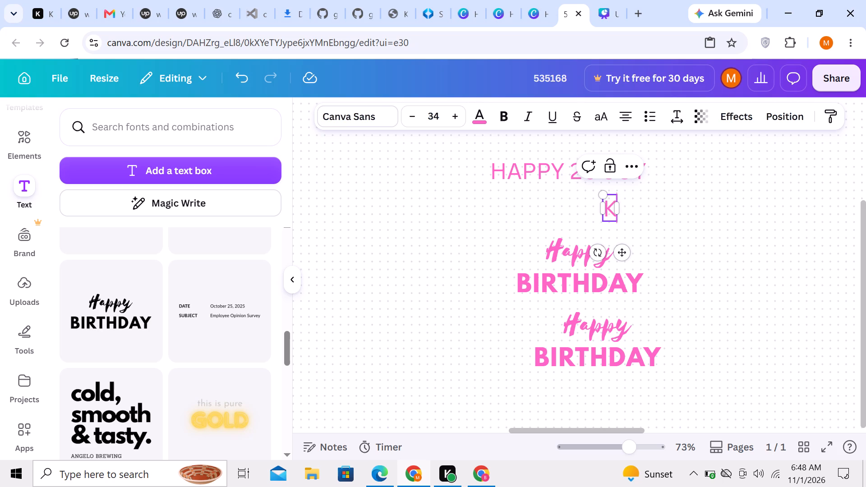
{"action": "key", "text": "i"}
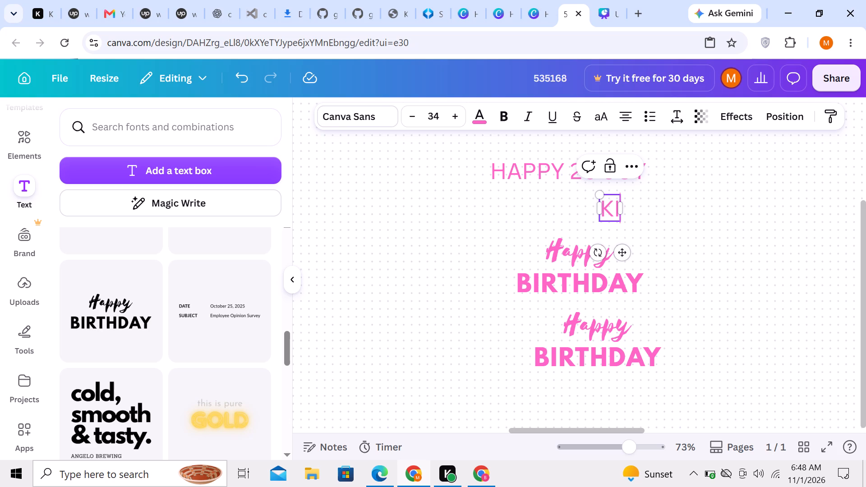
{"action": "key", "text": "k"}
{"action": "key", "text": "BackSpace"}
{"action": "type", "text": "P ALWA"}
{"action": "type", "text": "YS"}
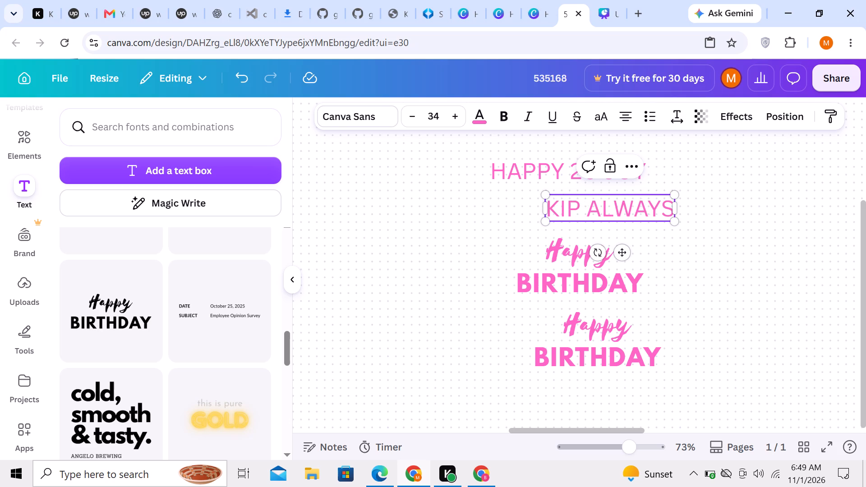
{"action": "key", "text": "space"}
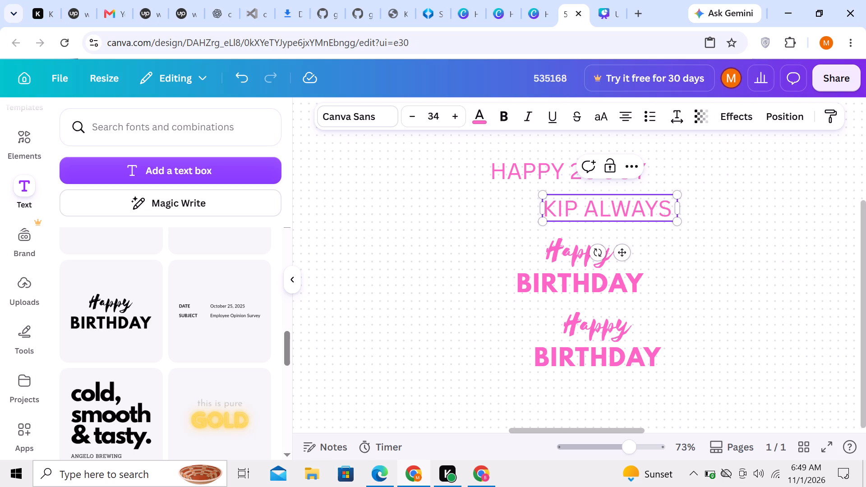
{"action": "type", "text": "LIK"}
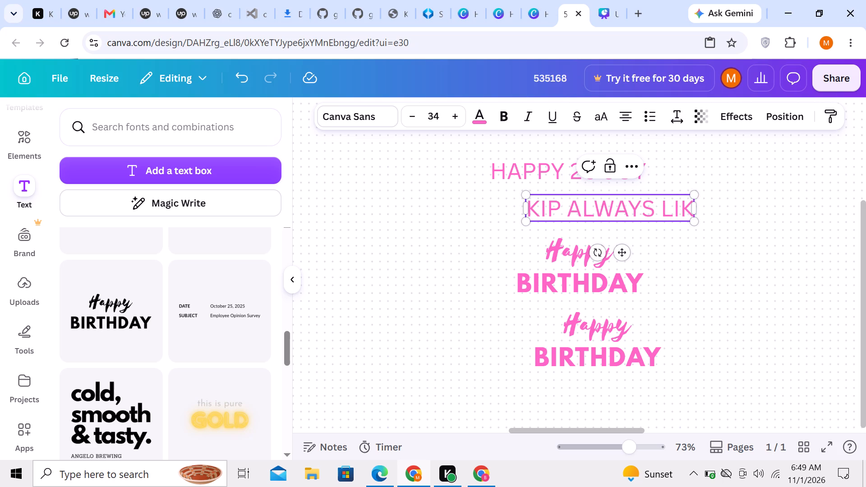
{"action": "key", "text": "e"}
{"action": "key", "text": "space"}
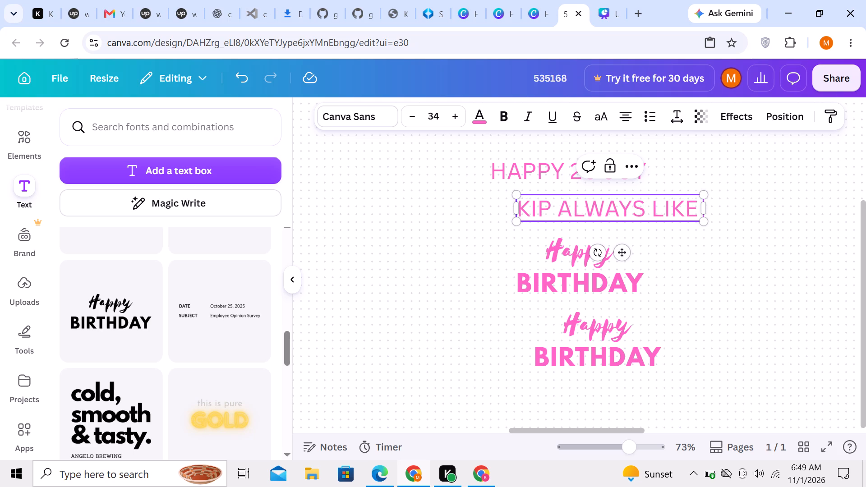
{"action": "type", "text": "YOU"}
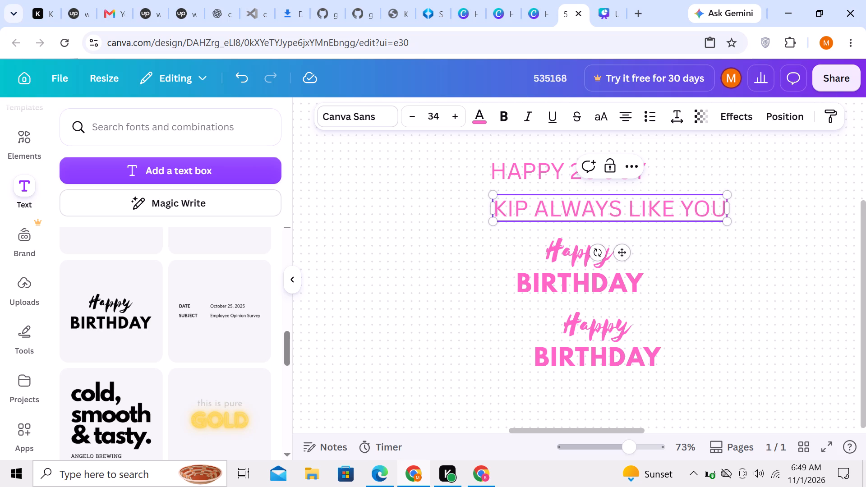
{"action": "double_click", "coordinate": [463, 221]}
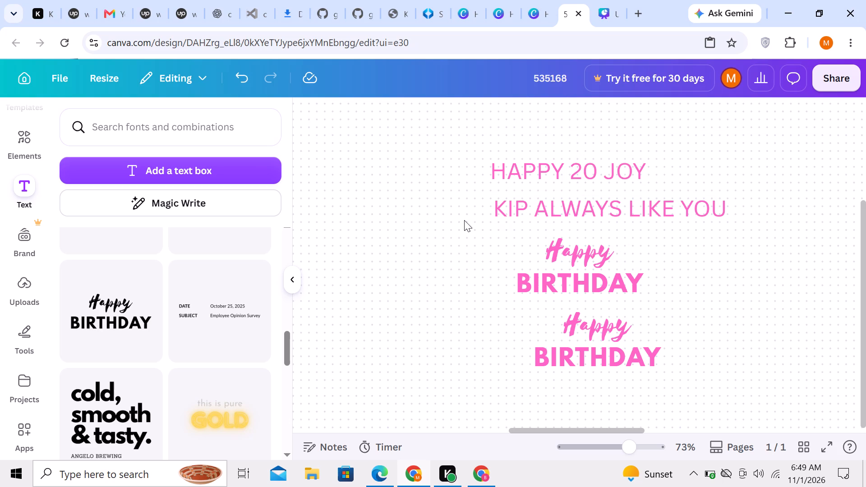
Enlarge the upper Happy BIRTHDAY group slightly, extending it toward the "KIP ALWAYS LIKE YOU" line.
{"action": "left_click_drag", "start_coordinate": [490, 201], "coordinate": [476, 210]}
{"action": "double_click", "coordinate": [476, 210]}
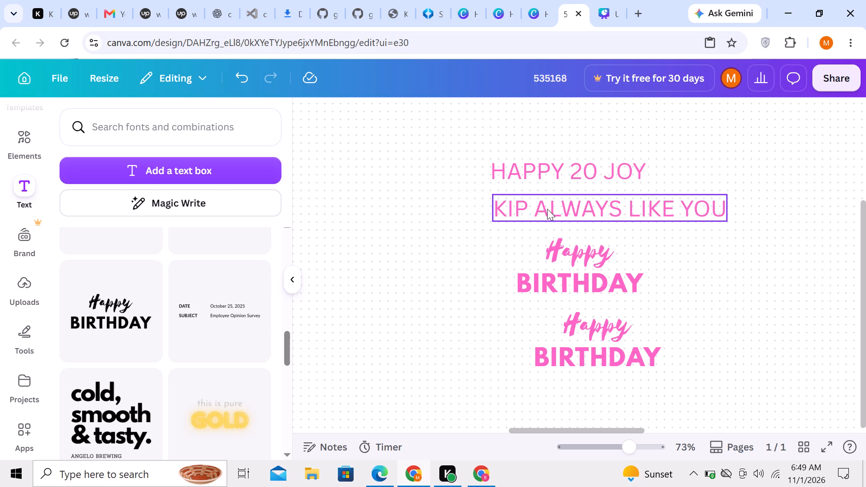
{"action": "right_click_drag", "start_coordinate": [546, 208], "coordinate": [491, 216]}
{"action": "right_click_drag", "start_coordinate": [506, 263], "coordinate": [506, 261]}
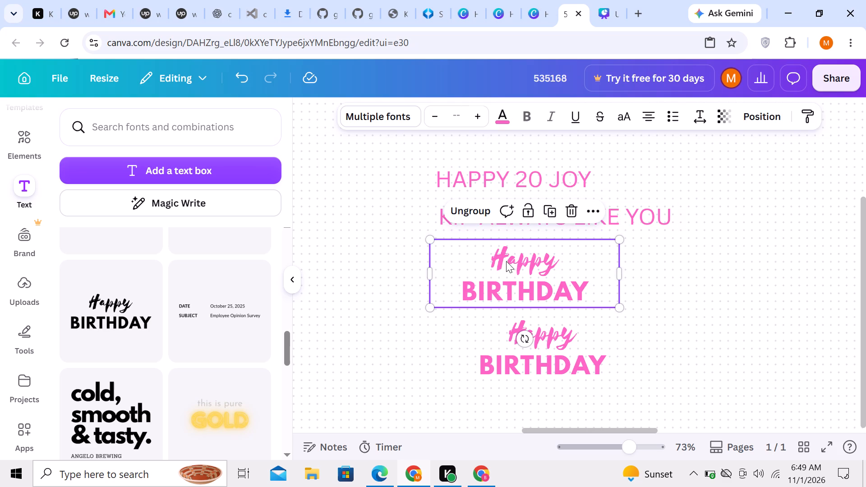
{"action": "right_click_drag", "start_coordinate": [506, 261], "coordinate": [499, 256]}
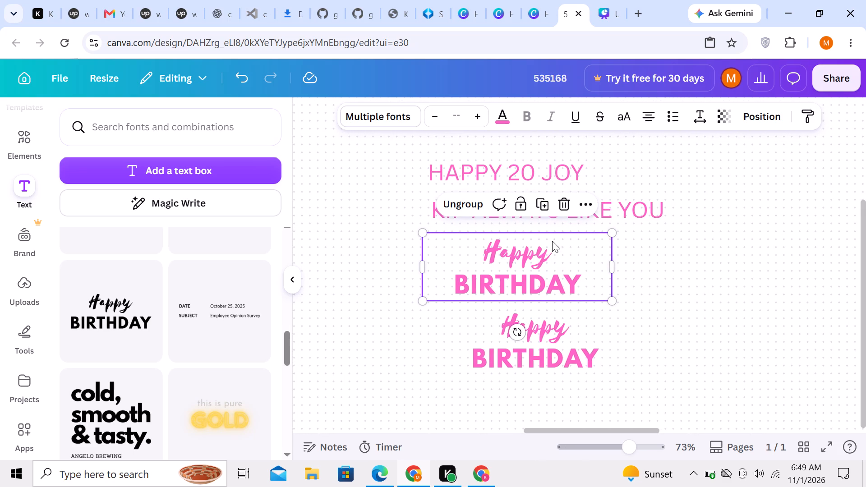
{"action": "right_click_drag", "start_coordinate": [607, 229], "coordinate": [608, 234]}
{"action": "right_click_drag", "start_coordinate": [608, 234], "coordinate": [608, 239]}
{"action": "left_click_drag", "start_coordinate": [616, 243], "coordinate": [616, 243]}
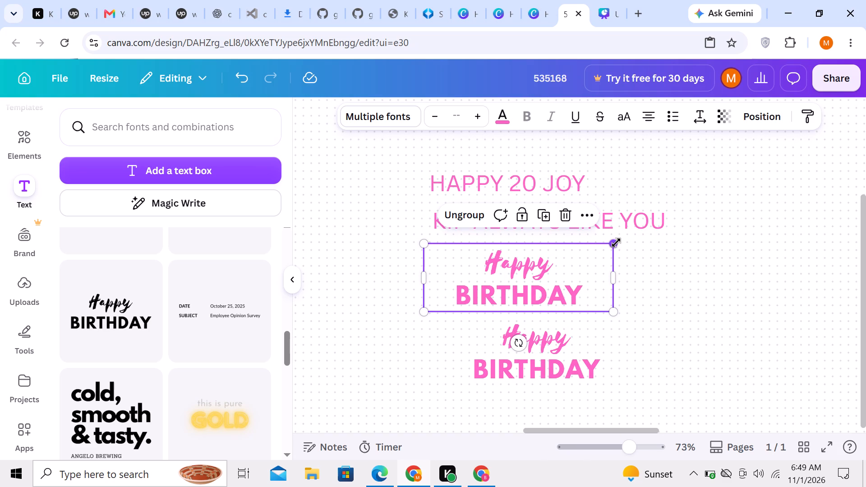
{"action": "left_click_drag", "start_coordinate": [616, 243], "coordinate": [648, 247]}
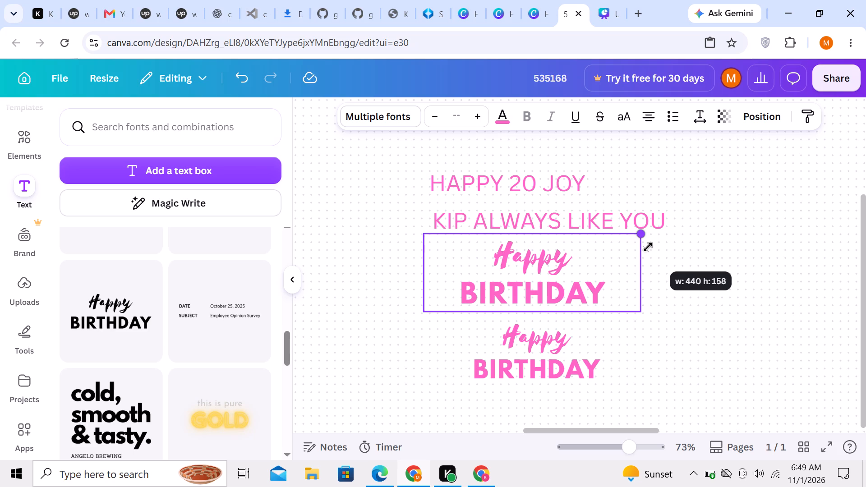
{"action": "left_click_drag", "start_coordinate": [648, 247], "coordinate": [644, 250]}
{"action": "left_click", "coordinate": [644, 250]}
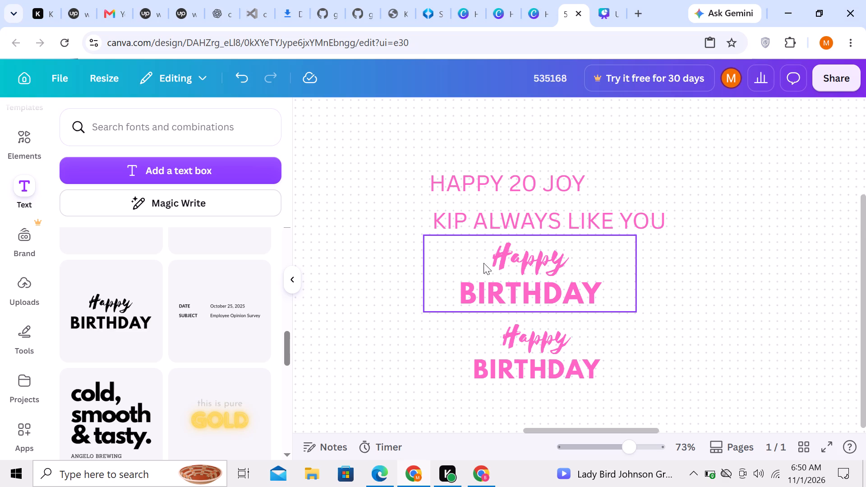
Move the "KIP ALWAYS LIKE YOU" text from above the upper Happy BIRTHDAY group to just below it.
{"action": "left_click_drag", "start_coordinate": [608, 206], "coordinate": [650, 236]}
{"action": "left_click", "coordinate": [650, 236]}
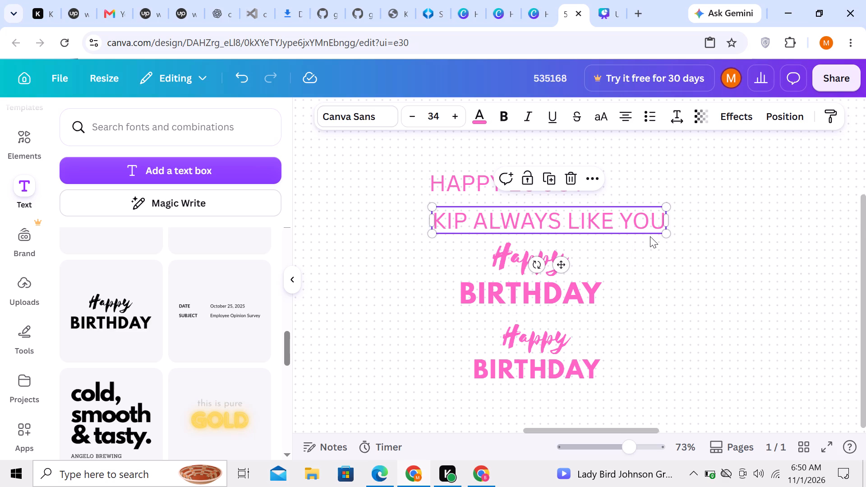
{"action": "left_click_drag", "start_coordinate": [586, 225], "coordinate": [625, 311]}
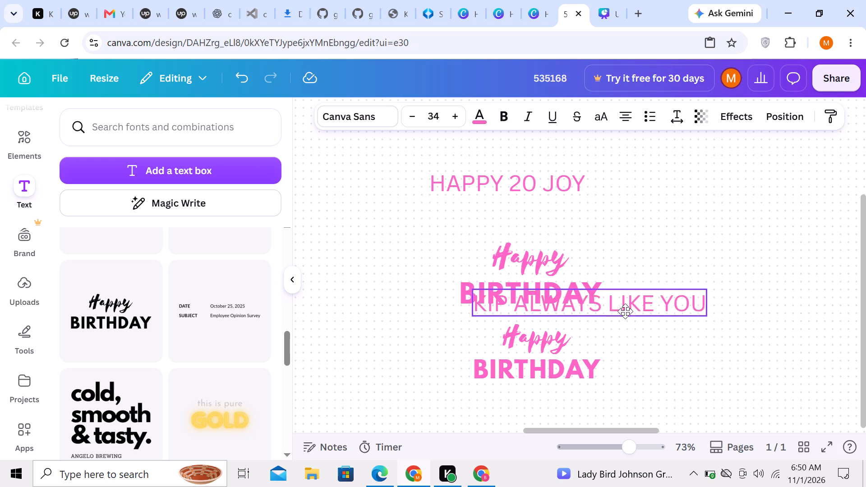
{"action": "left_click_drag", "start_coordinate": [625, 311], "coordinate": [596, 330]}
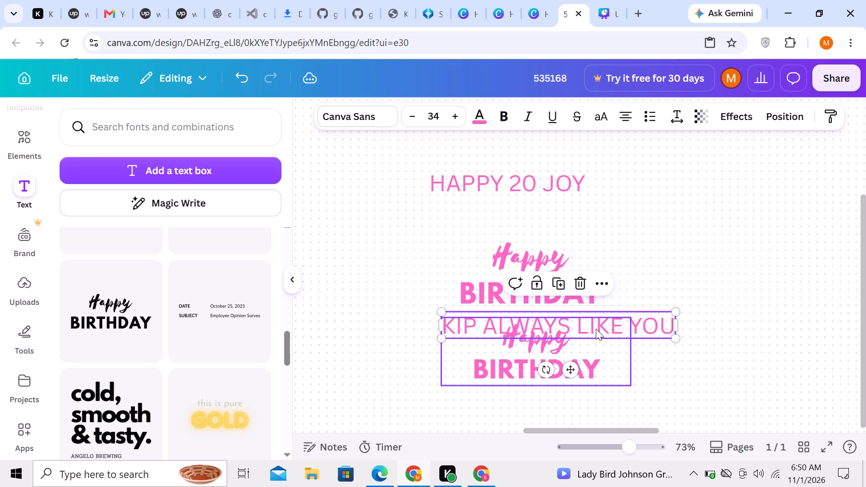
Shift the upper Happy BIRTHDAY group upward into the gap between "HAPPY 20 JOY" and "KIP ALWAYS LIKE YOU".
{"action": "left_click_drag", "start_coordinate": [585, 262], "coordinate": [586, 261]}
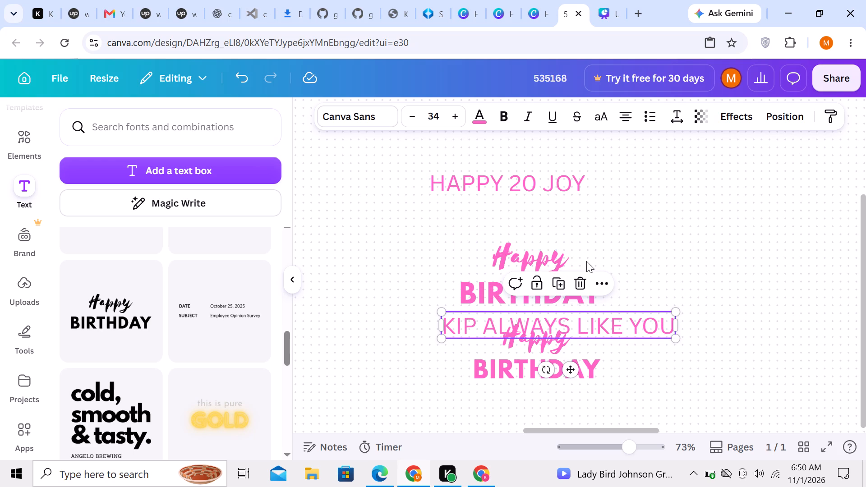
{"action": "left_click_drag", "start_coordinate": [586, 261], "coordinate": [580, 239]}
{"action": "left_click", "coordinate": [580, 239]}
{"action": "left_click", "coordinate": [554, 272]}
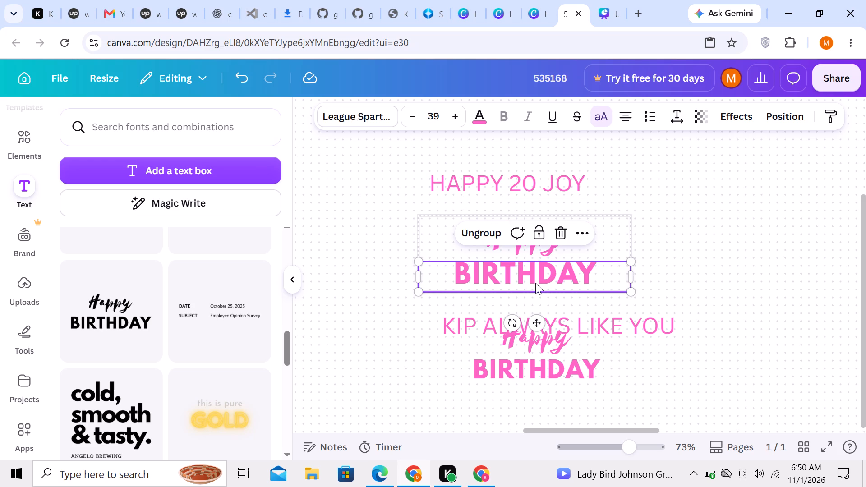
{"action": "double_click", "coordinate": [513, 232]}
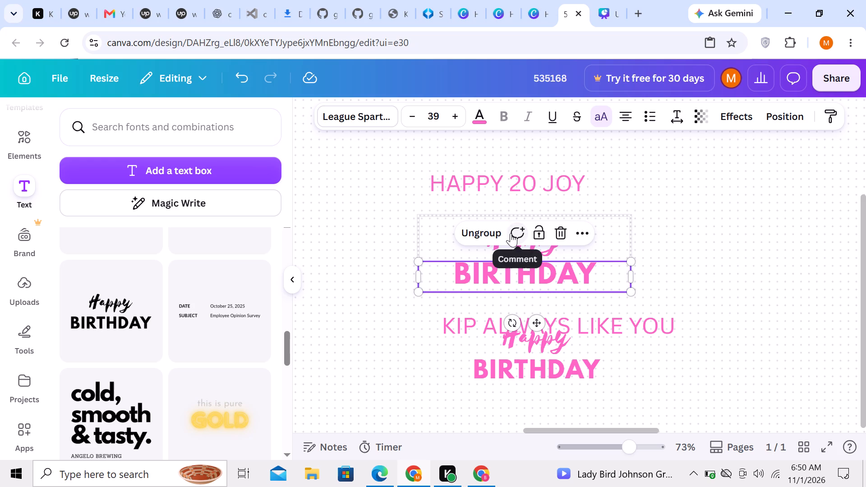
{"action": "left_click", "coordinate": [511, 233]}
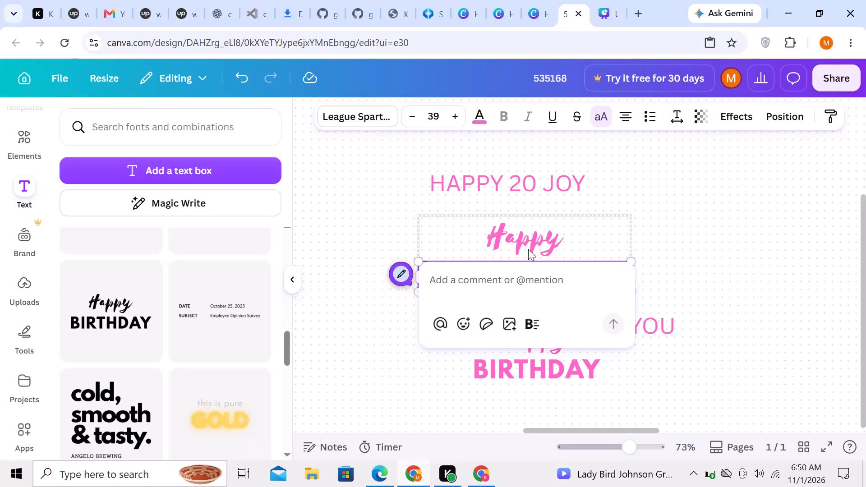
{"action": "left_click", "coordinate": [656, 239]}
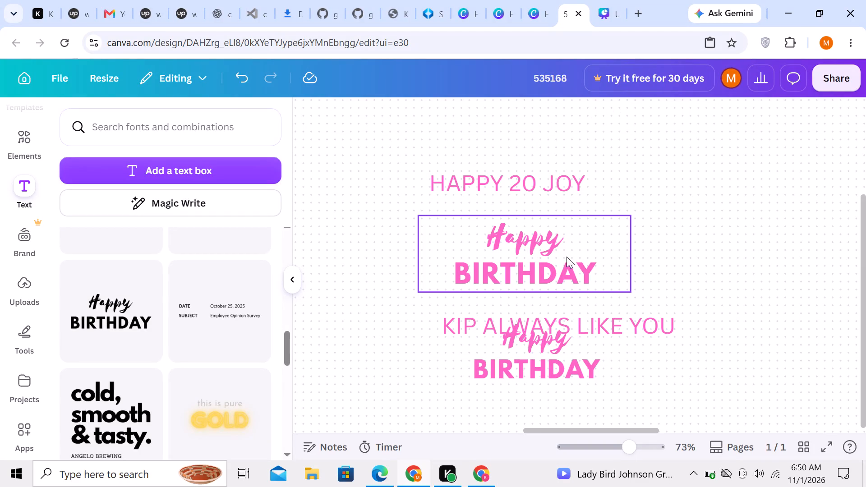
Add a trailing space after the word BIRTHDAY in the upper Happy BIRTHDAY group.
{"action": "double_click", "coordinate": [564, 280]}
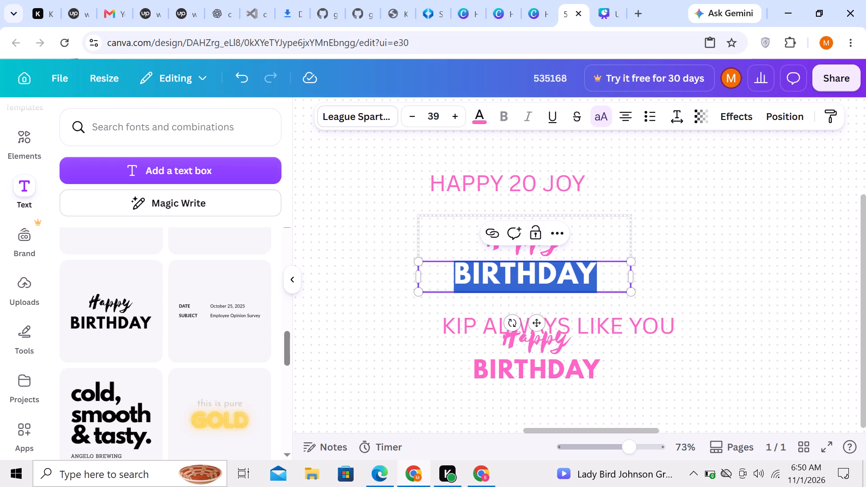
{"action": "left_click", "coordinate": [616, 280]}
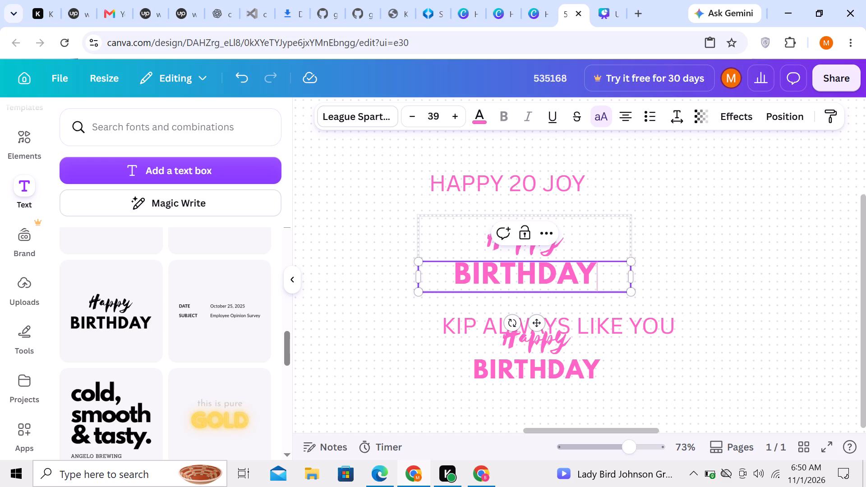
{"action": "key", "text": "space"}
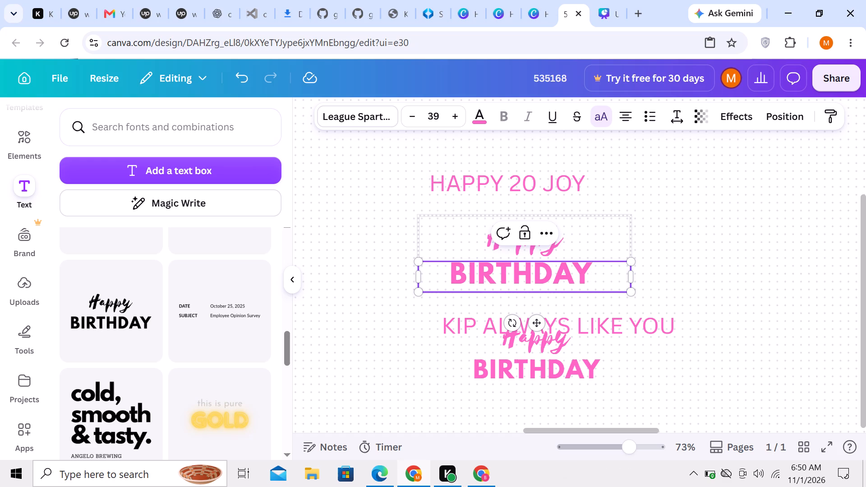
{"action": "key", "text": "Down"}
{"action": "key", "text": "Down"}
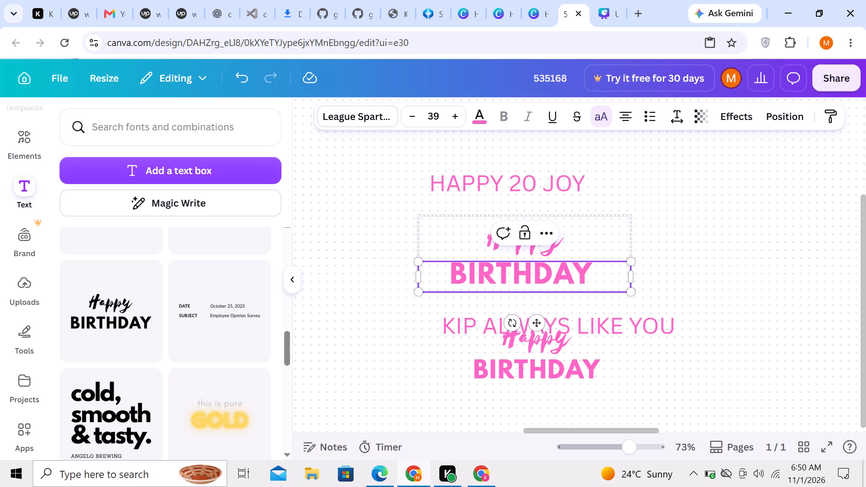
{"action": "key", "text": "Down"}
{"action": "key", "text": "Down"}
{"action": "key", "text": "Down"}
{"action": "key", "text": "Down"}
{"action": "double_click", "coordinate": [545, 280]}
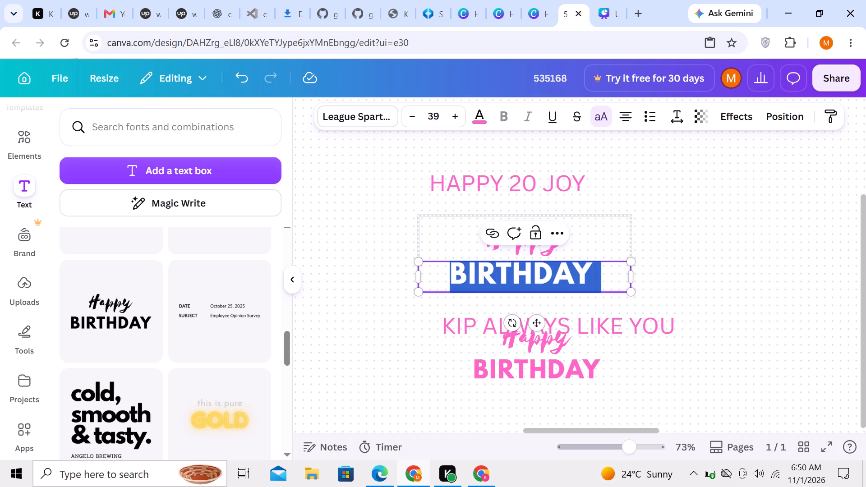
{"action": "left_click", "coordinate": [547, 280]}
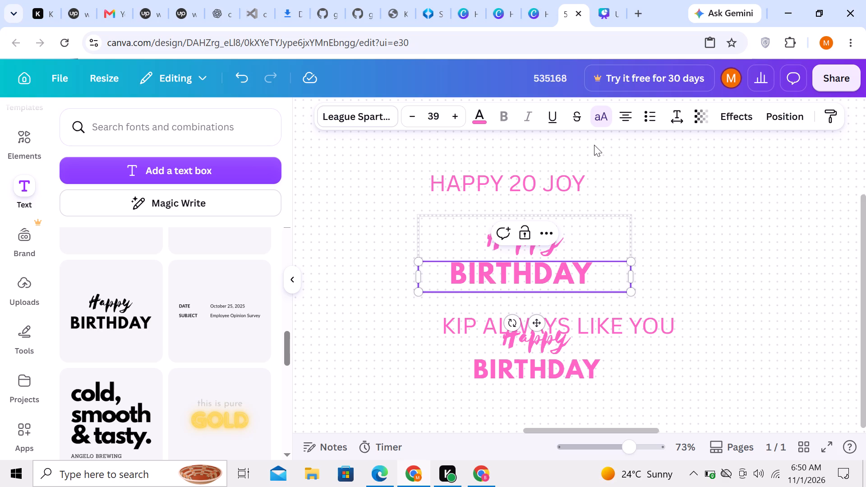
{"action": "left_click", "coordinate": [623, 233]}
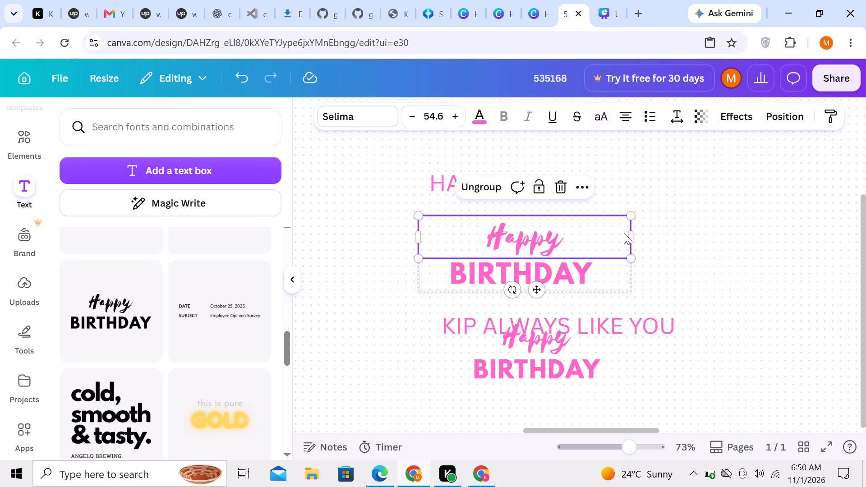
{"action": "left_click", "coordinate": [606, 161]}
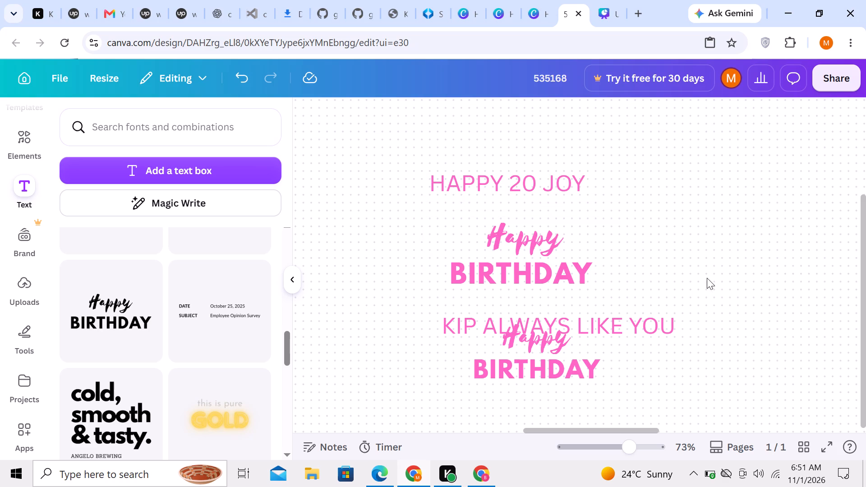
Relocate the lower Happy BIRTHDAY group to the right of "HAPPY 20 JOY" and shrink it to about half its size.
{"action": "left_click_drag", "start_coordinate": [562, 351], "coordinate": [607, 292]}
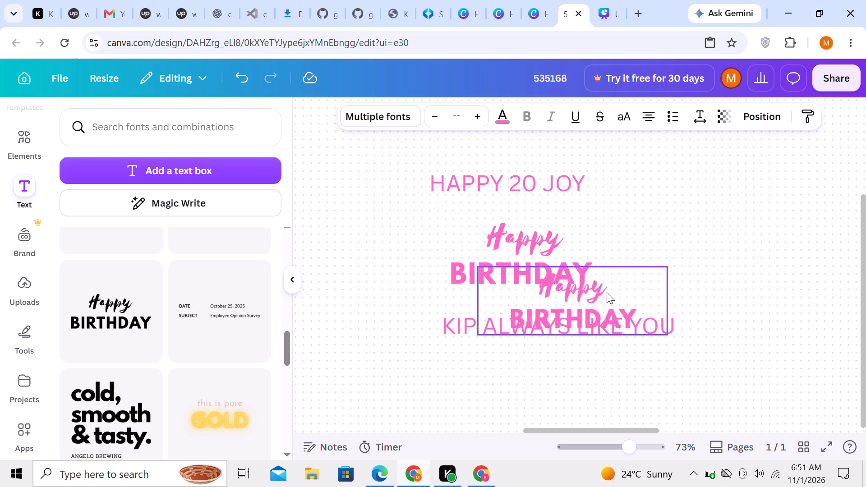
{"action": "left_click_drag", "start_coordinate": [607, 292], "coordinate": [739, 186]}
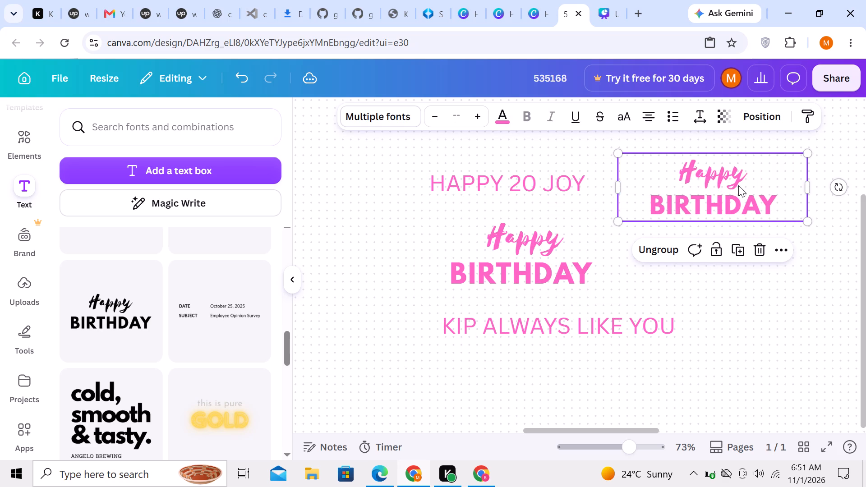
{"action": "left_click_drag", "start_coordinate": [811, 149], "coordinate": [784, 172]}
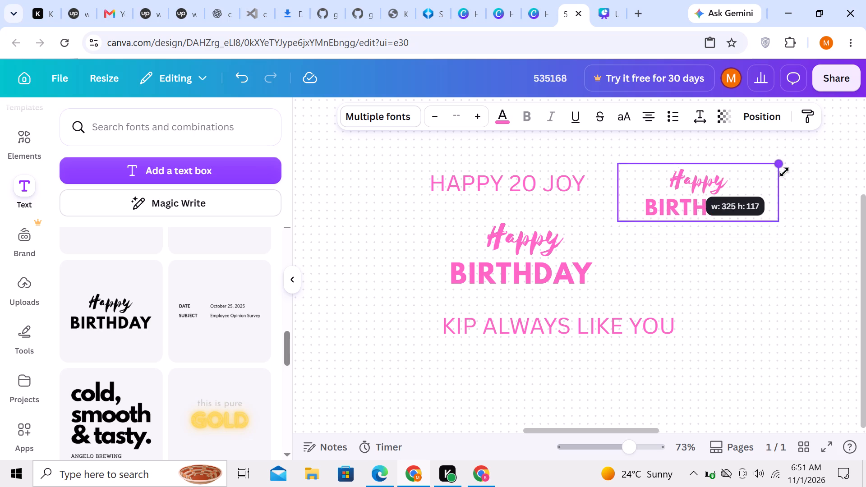
{"action": "left_click_drag", "start_coordinate": [784, 172], "coordinate": [715, 198]}
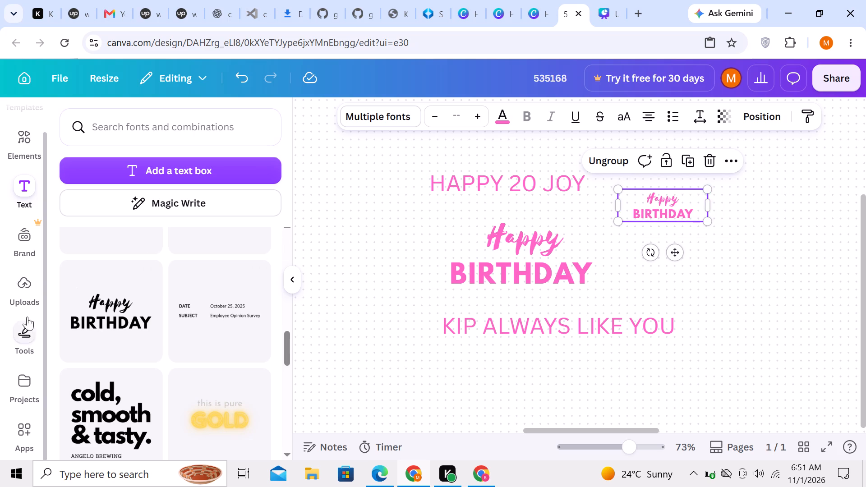
Add another Happy BIRTHDAY font combination and place it to the left of the large pink Happy BIRTHDAY group.
{"action": "left_click", "coordinate": [85, 320]}
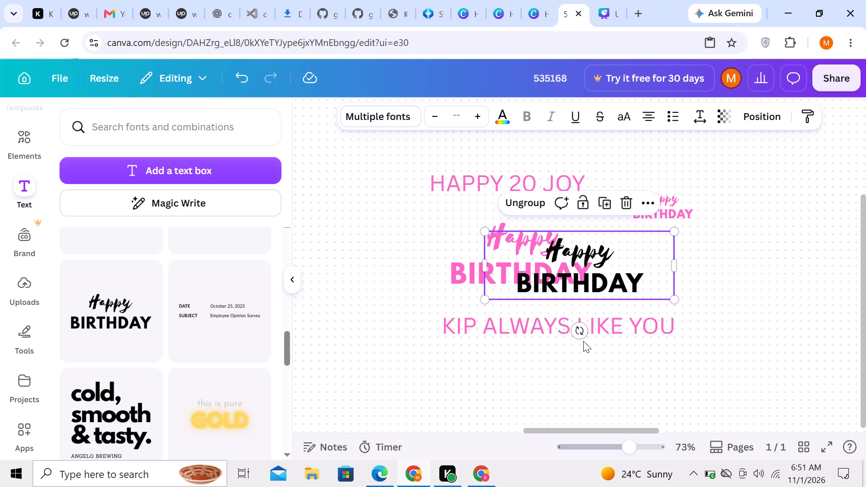
{"action": "left_click_drag", "start_coordinate": [586, 284], "coordinate": [542, 271]}
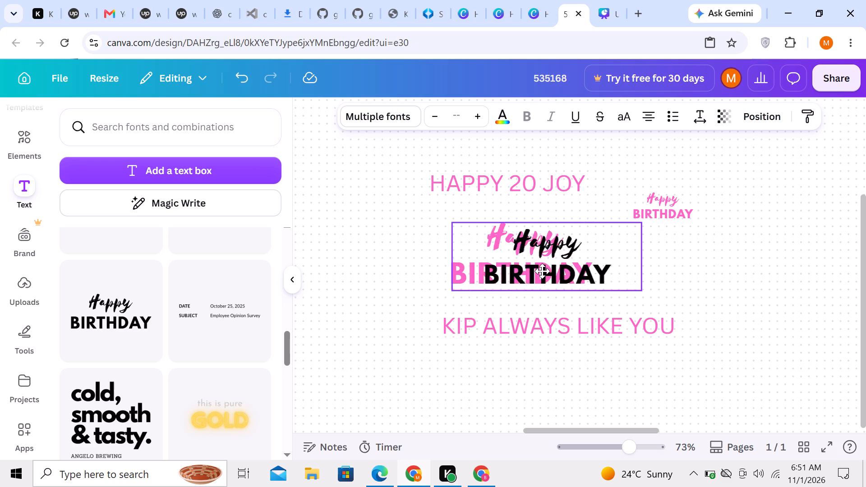
{"action": "left_click_drag", "start_coordinate": [542, 271], "coordinate": [398, 242]}
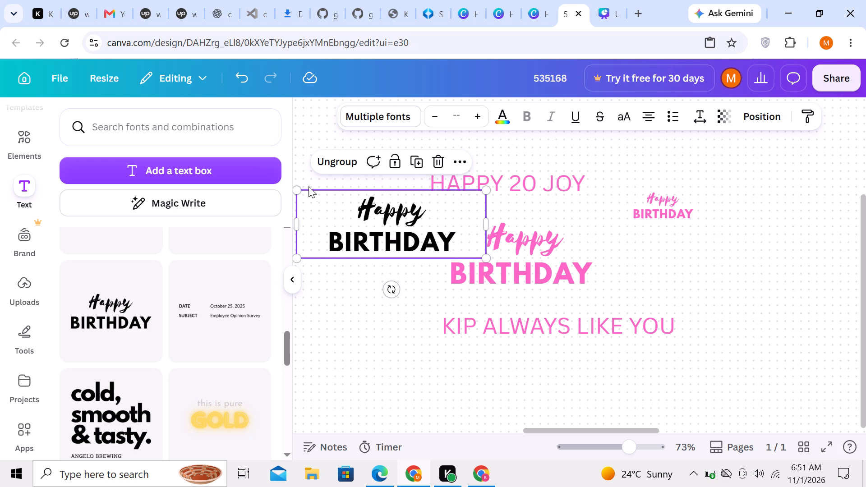
Shrink the black Happy BIRTHDAY group to about 230 wide and 80 high, clear of the large pink group.
{"action": "left_click_drag", "start_coordinate": [294, 184], "coordinate": [302, 192]}
{"action": "left_click_drag", "start_coordinate": [300, 191], "coordinate": [330, 221]}
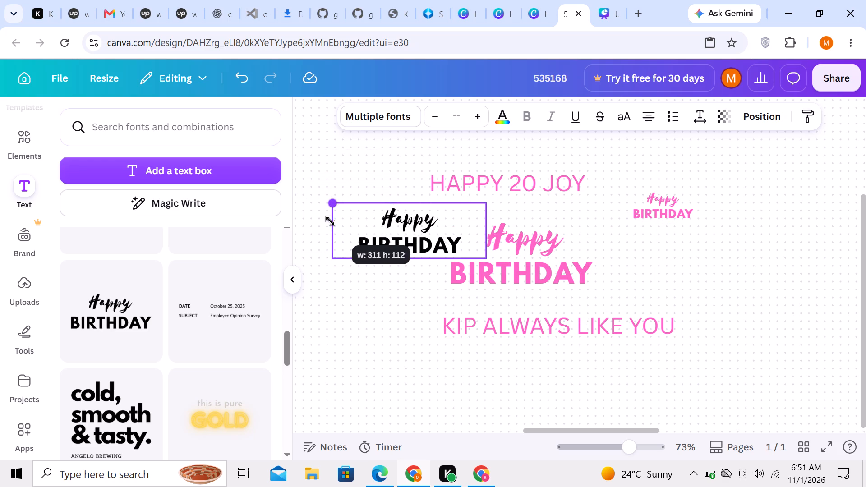
{"action": "left_click_drag", "start_coordinate": [330, 221], "coordinate": [347, 233]}
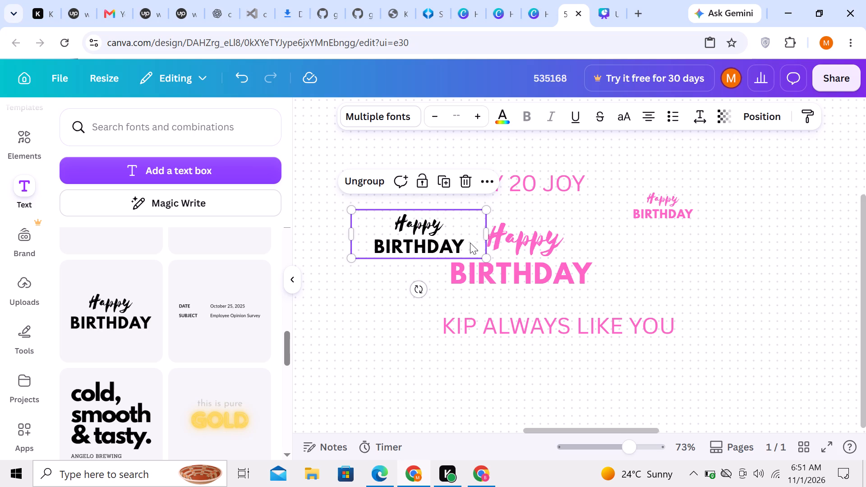
{"action": "left_click_drag", "start_coordinate": [488, 255], "coordinate": [465, 250]}
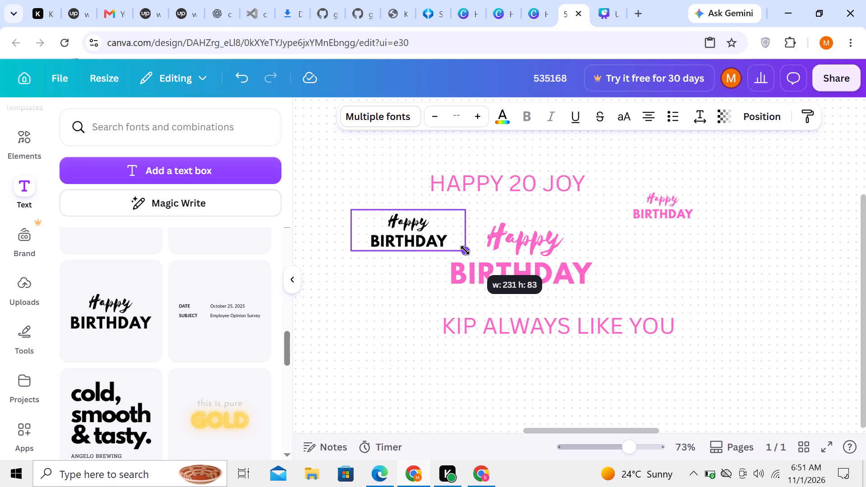
{"action": "left_click_drag", "start_coordinate": [465, 250], "coordinate": [463, 249]}
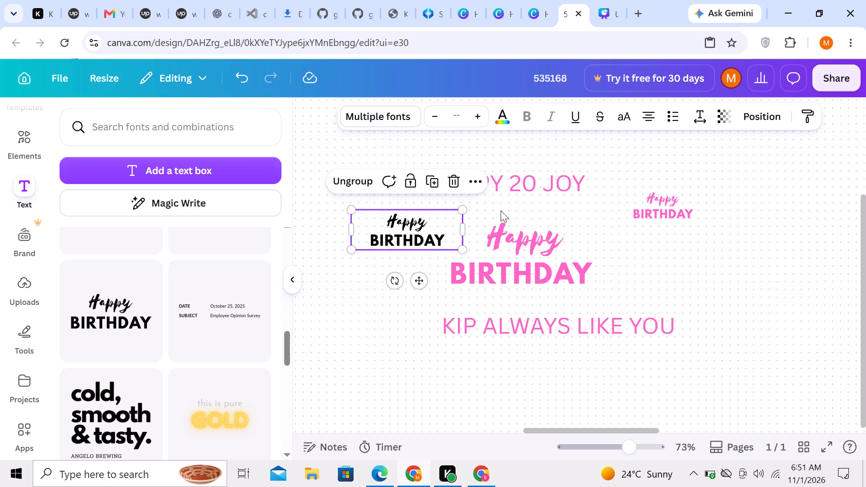
Make the entire "HAPPY 20 JOY" text bold.
{"action": "right_click", "coordinate": [528, 182]}
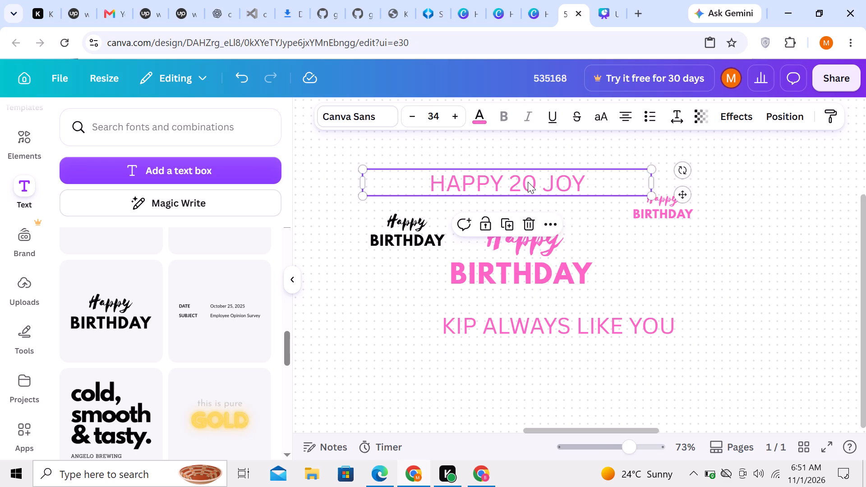
{"action": "left_click", "coordinate": [493, 174]}
{"action": "double_click", "coordinate": [488, 174]}
{"action": "left_click_drag", "start_coordinate": [470, 182], "coordinate": [563, 193]}
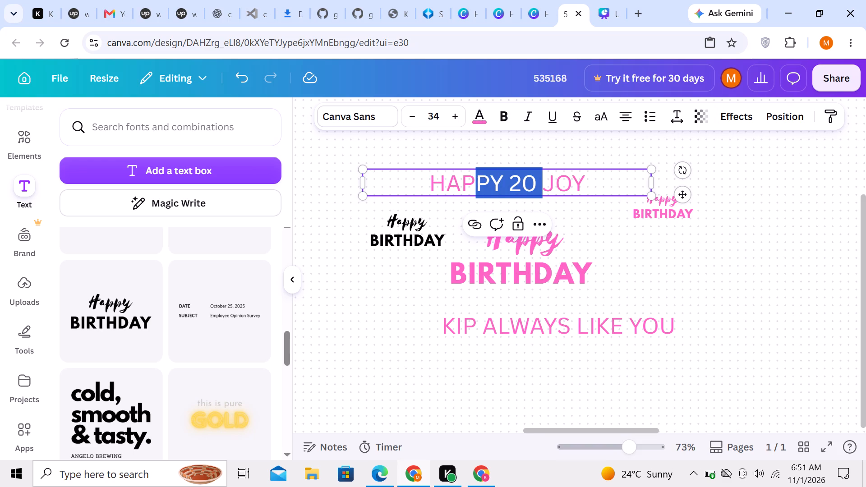
{"action": "left_click", "coordinate": [410, 187]}
{"action": "left_click_drag", "start_coordinate": [411, 186], "coordinate": [533, 196]}
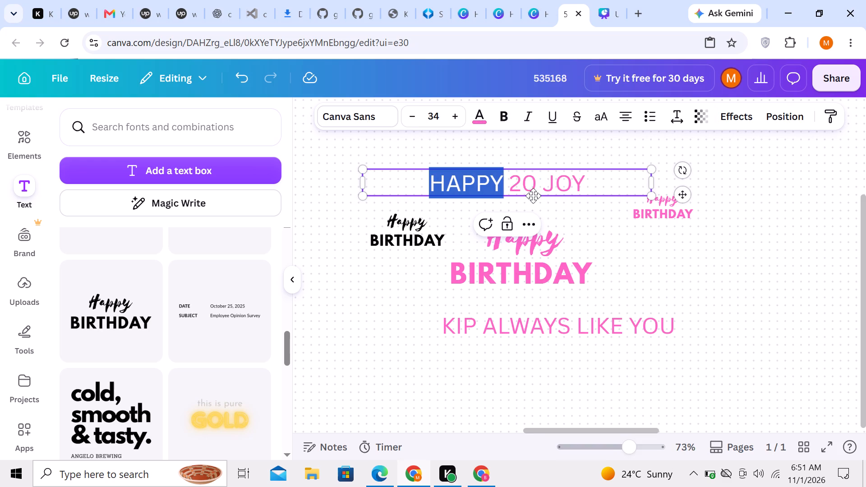
{"action": "left_click_drag", "start_coordinate": [533, 196], "coordinate": [608, 194]}
{"action": "left_click", "coordinate": [608, 194]}
{"action": "right_click", "coordinate": [608, 191]}
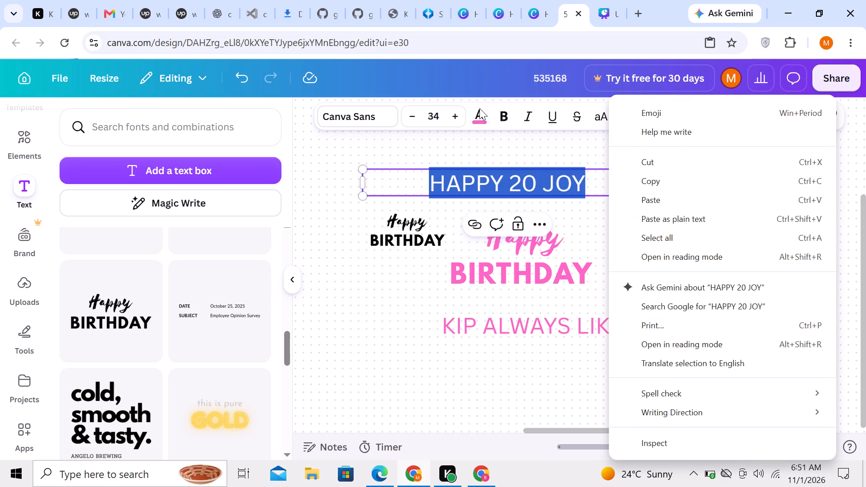
{"action": "left_click", "coordinate": [497, 112]}
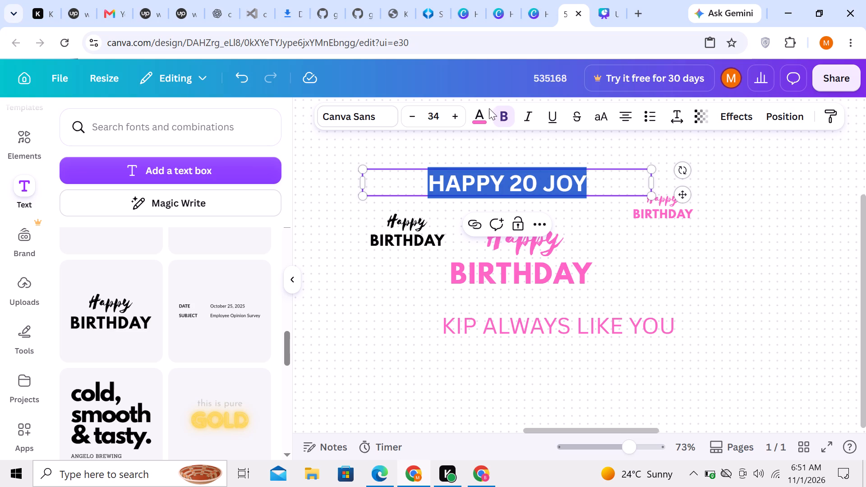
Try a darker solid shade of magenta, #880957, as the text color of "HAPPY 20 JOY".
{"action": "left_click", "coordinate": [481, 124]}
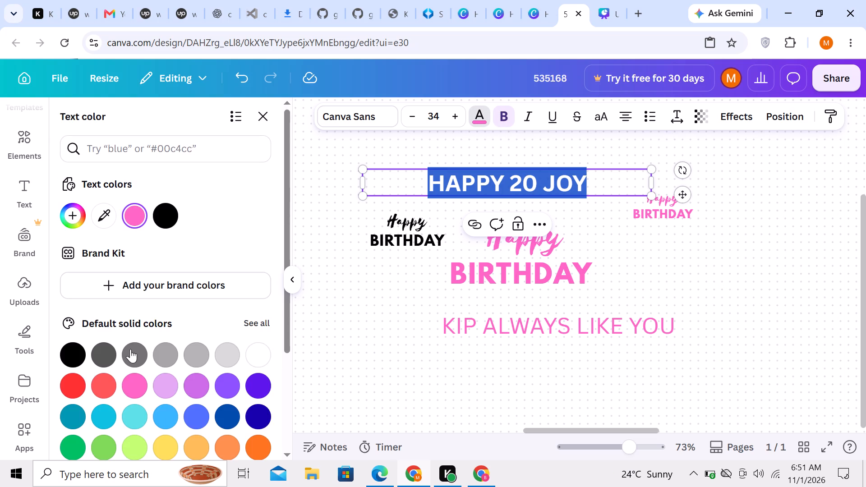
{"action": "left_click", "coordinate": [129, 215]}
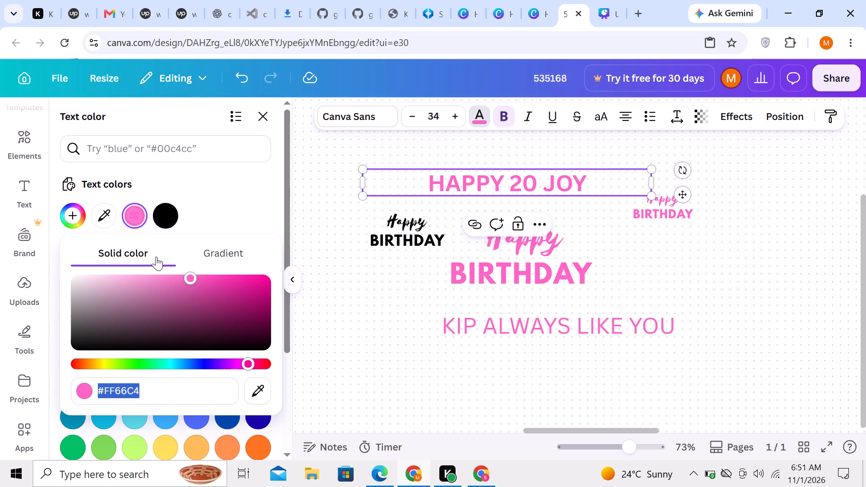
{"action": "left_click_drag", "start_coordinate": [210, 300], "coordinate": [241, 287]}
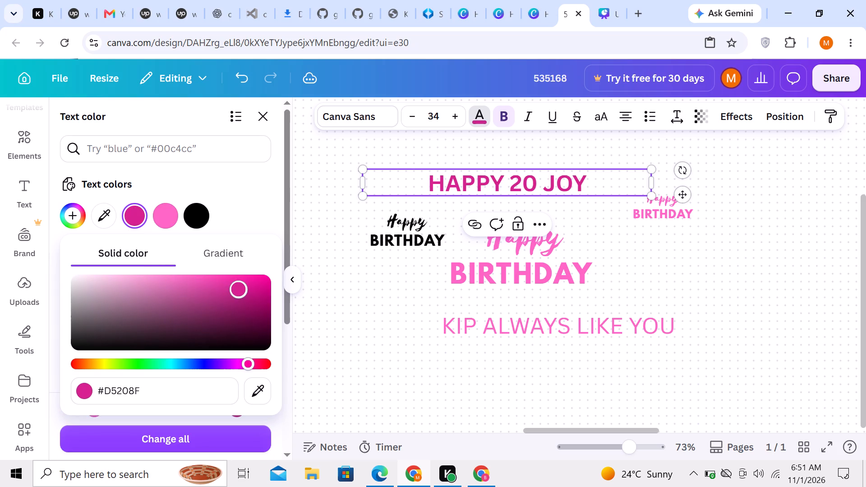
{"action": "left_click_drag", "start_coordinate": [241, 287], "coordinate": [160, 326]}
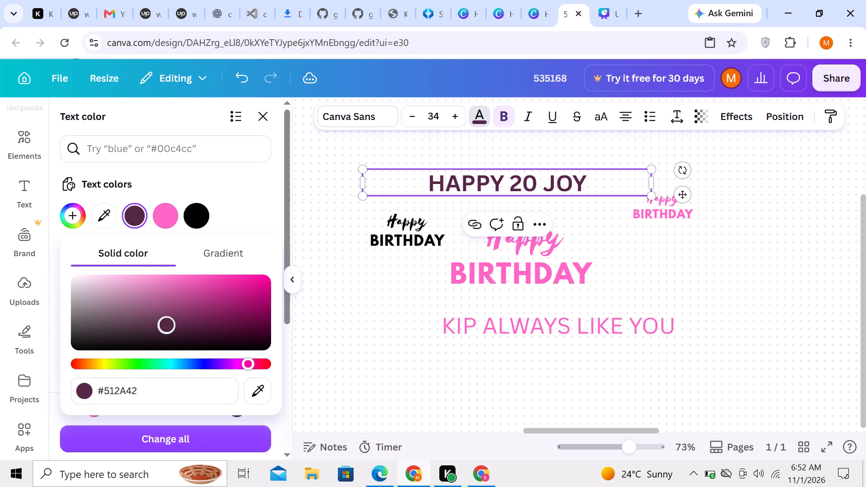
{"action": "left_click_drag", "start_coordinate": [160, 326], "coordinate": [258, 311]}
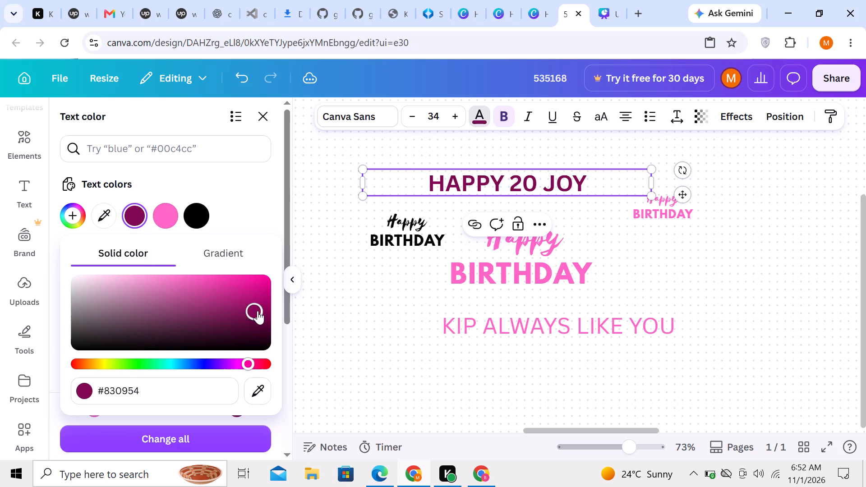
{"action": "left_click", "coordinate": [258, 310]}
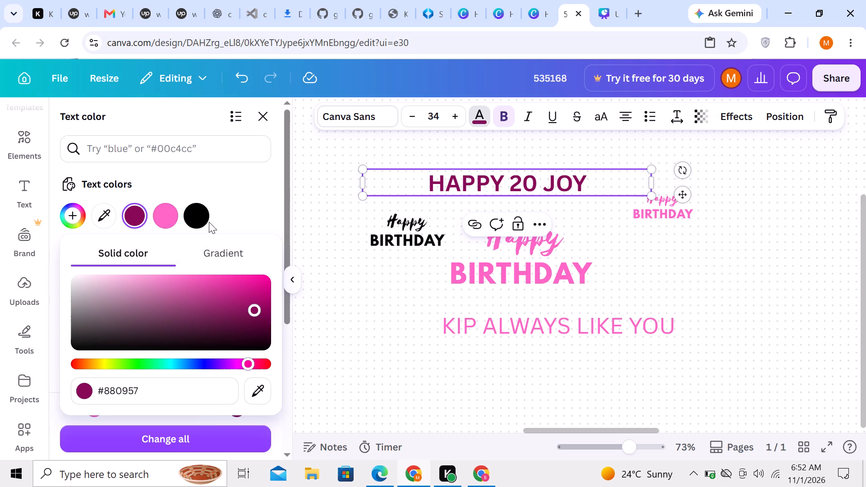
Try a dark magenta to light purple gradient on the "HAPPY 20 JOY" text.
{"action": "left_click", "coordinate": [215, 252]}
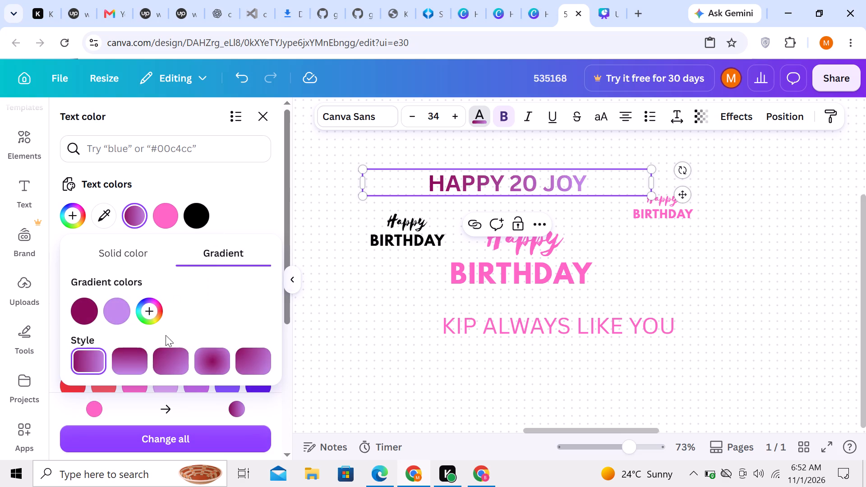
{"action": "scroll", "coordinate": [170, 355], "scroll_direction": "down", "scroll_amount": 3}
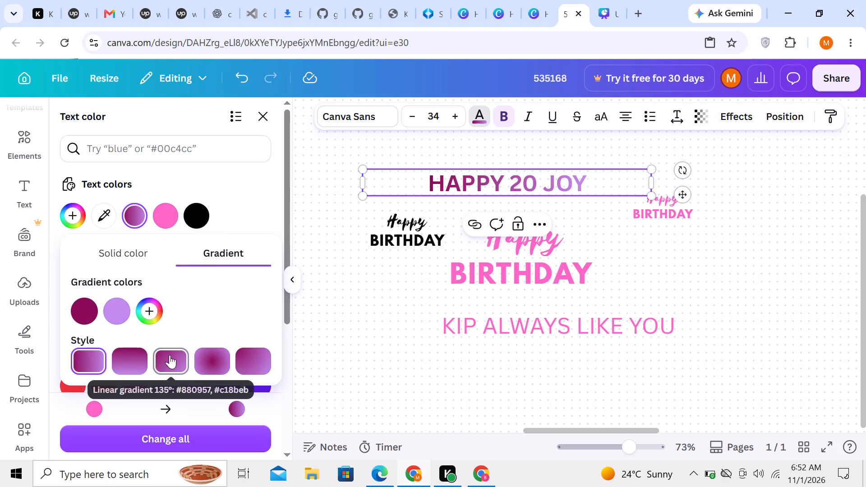
Recolor the "HAPPY 20 JOY" text yellow-orange by sampling a color with the eyedropper.
{"action": "left_click", "coordinate": [106, 216]}
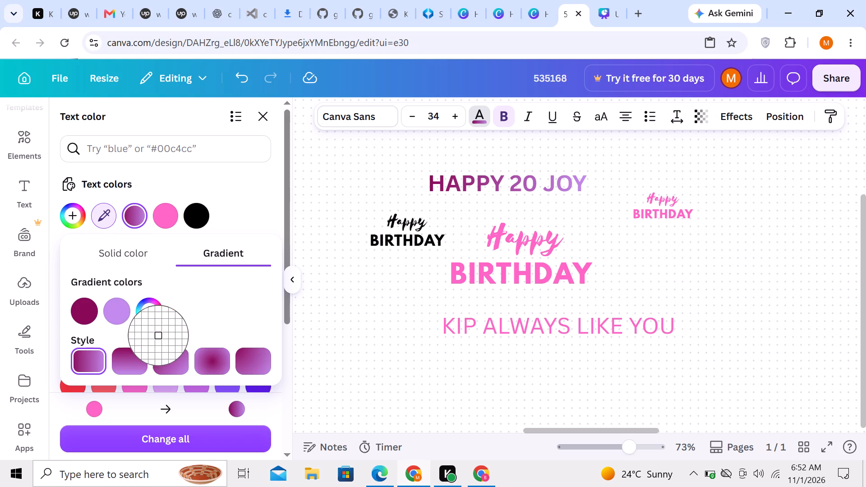
{"action": "left_click", "coordinate": [159, 320]}
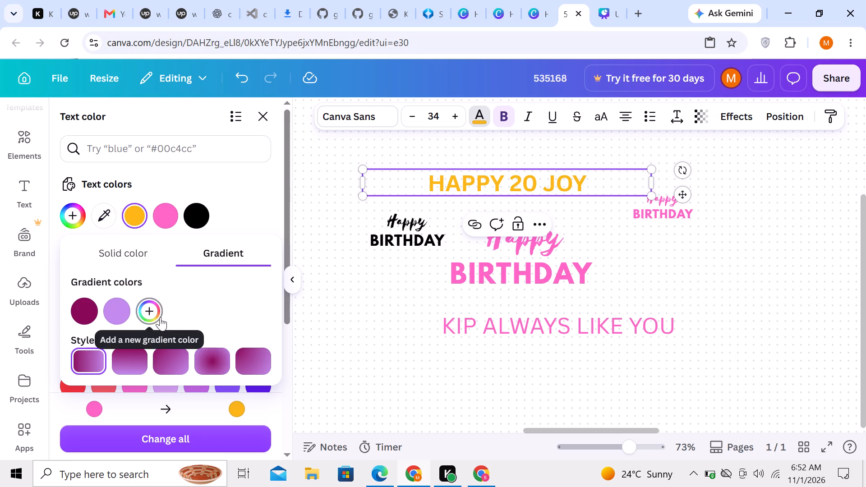
{"action": "left_click", "coordinate": [674, 242]}
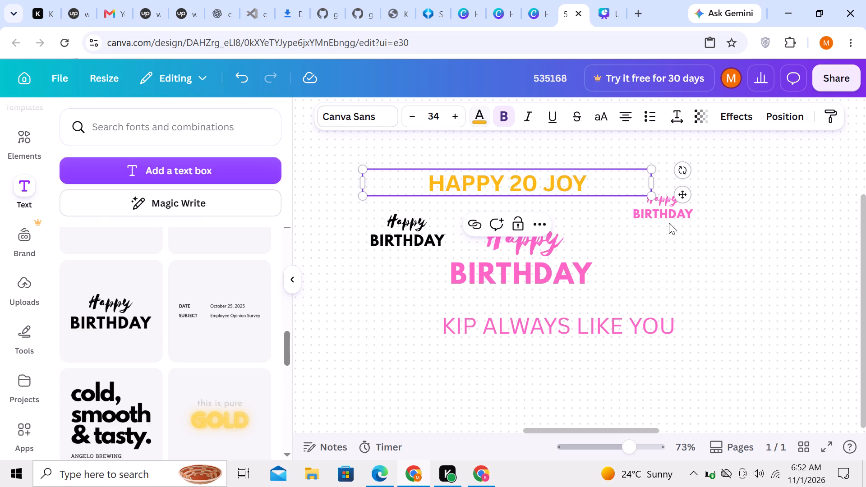
Move the small pink Happy BIRTHDAY group slightly down and to the left, clear of the "HAPPY 20 JOY" line.
{"action": "left_click_drag", "start_coordinate": [661, 204], "coordinate": [649, 220]}
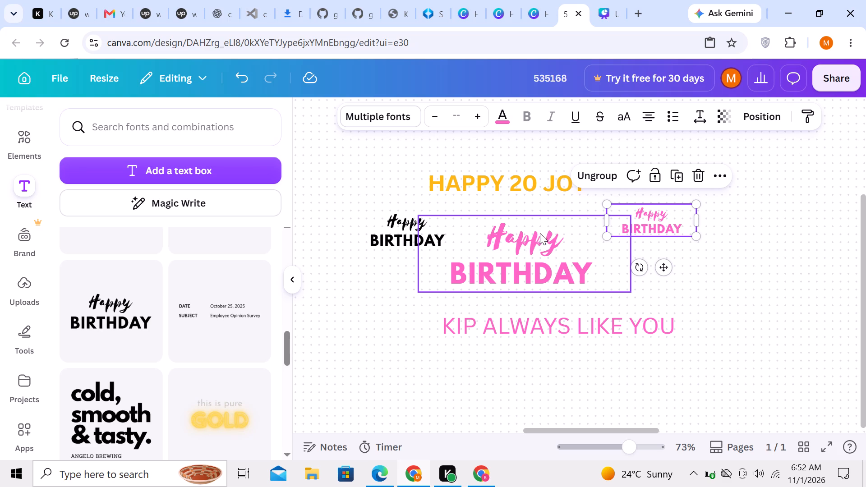
Move "KIP ALWAYS LIKE YOU" and the large pink Happy BIRTHDAY group down to open a gap under "HAPPY 20 JOY".
{"action": "left_click_drag", "start_coordinate": [563, 328], "coordinate": [567, 371]}
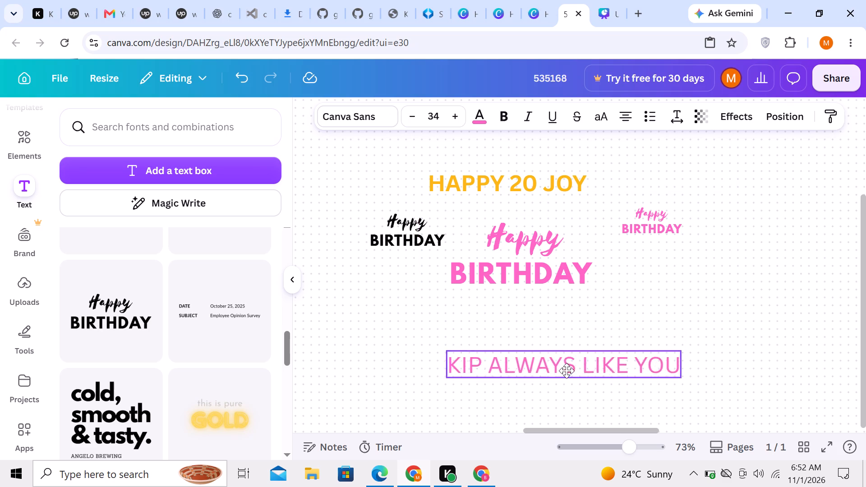
{"action": "left_click_drag", "start_coordinate": [567, 371], "coordinate": [558, 374]}
{"action": "left_click_drag", "start_coordinate": [526, 272], "coordinate": [534, 281]}
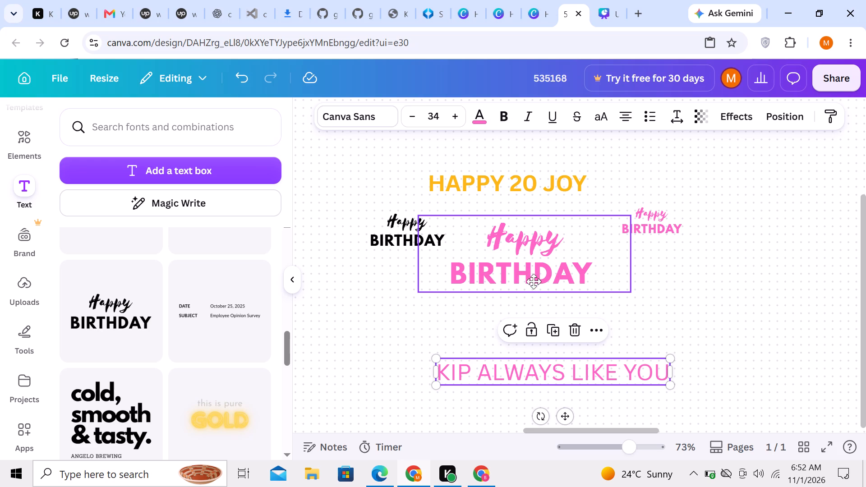
{"action": "left_click_drag", "start_coordinate": [534, 281], "coordinate": [535, 290]}
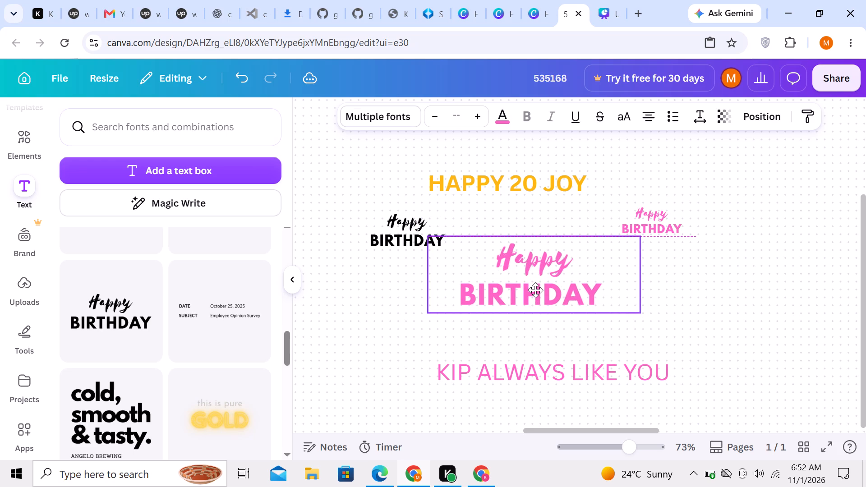
{"action": "left_click_drag", "start_coordinate": [535, 290], "coordinate": [539, 306]}
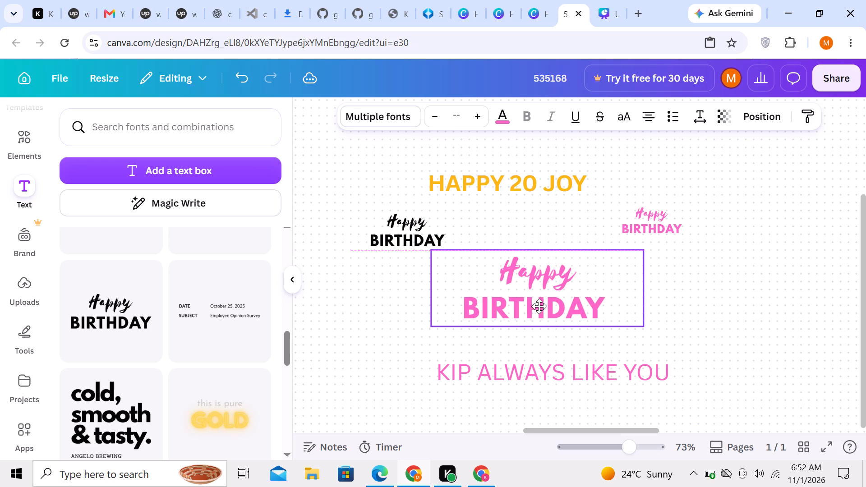
{"action": "left_click_drag", "start_coordinate": [539, 306], "coordinate": [539, 316]}
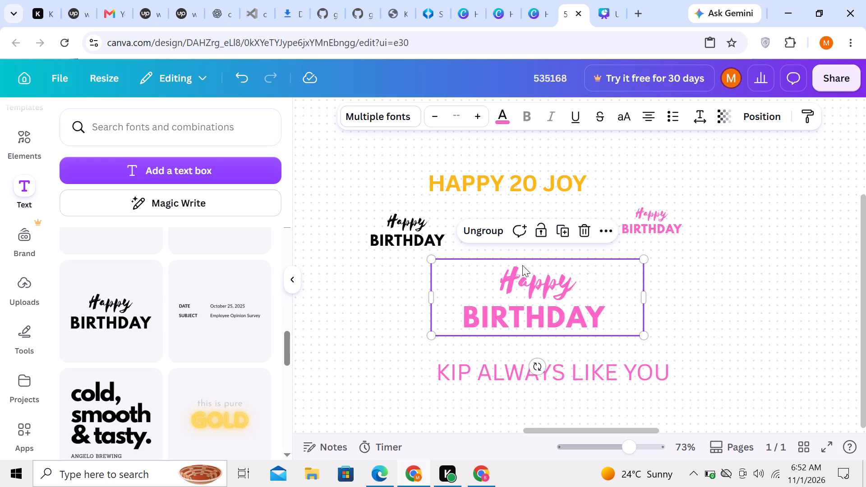
Add a text box reading "JOY".
{"action": "left_click", "coordinate": [163, 167]}
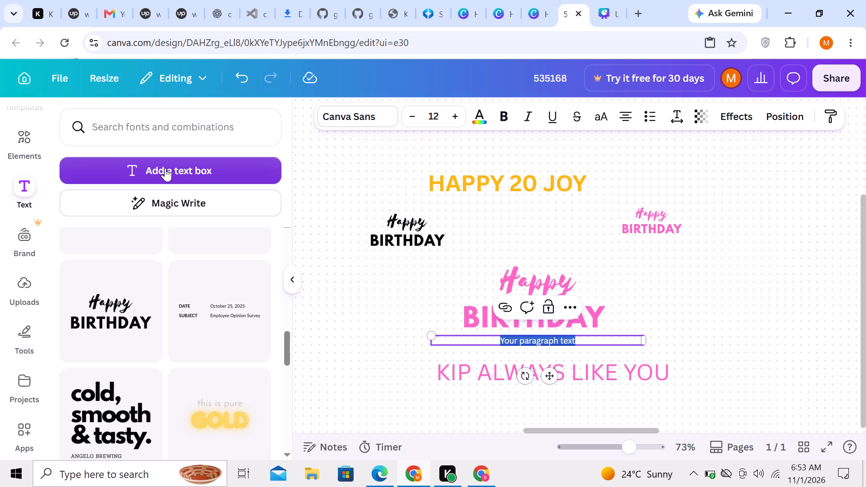
{"action": "key", "text": "j"}
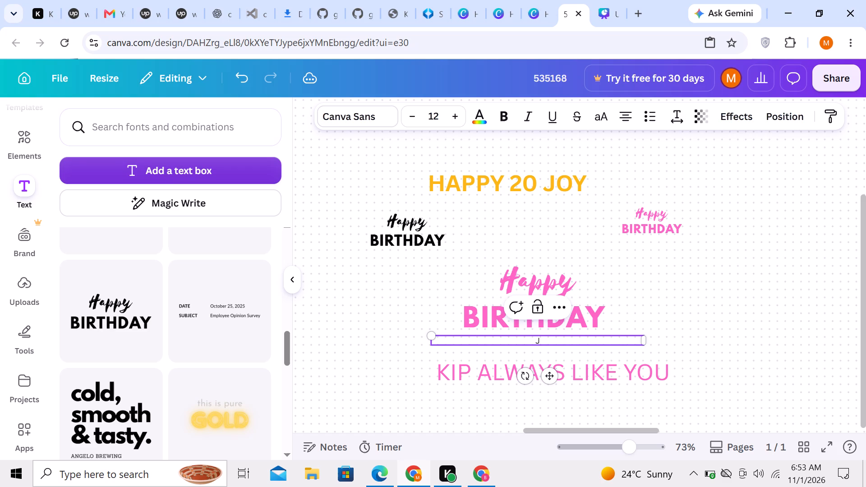
{"action": "type", "text": "OY"}
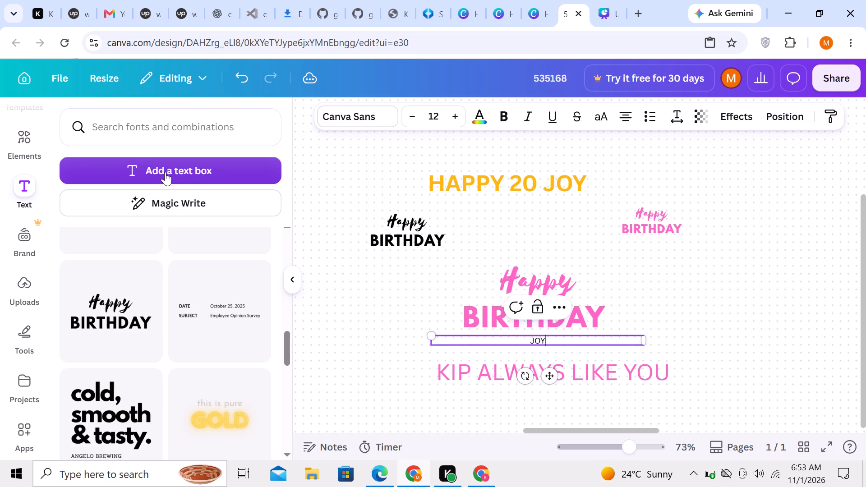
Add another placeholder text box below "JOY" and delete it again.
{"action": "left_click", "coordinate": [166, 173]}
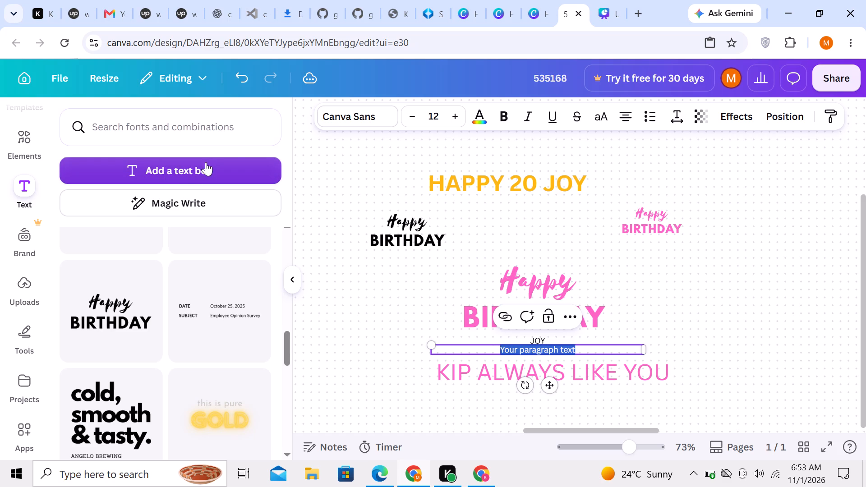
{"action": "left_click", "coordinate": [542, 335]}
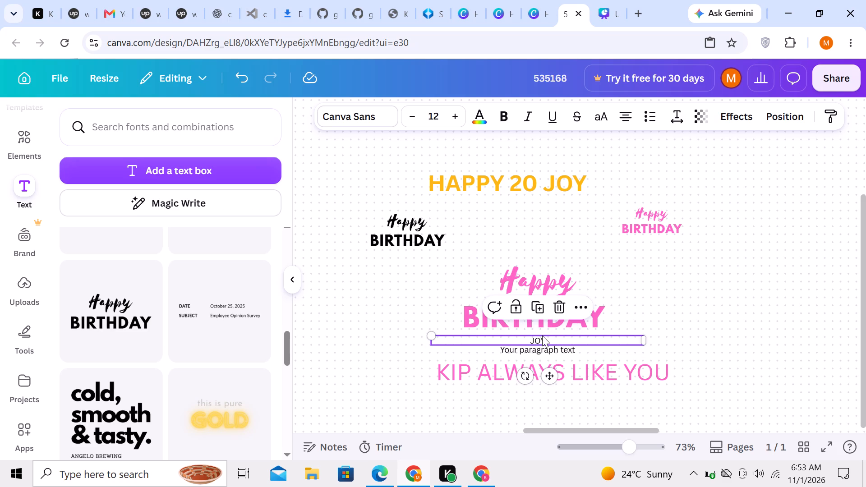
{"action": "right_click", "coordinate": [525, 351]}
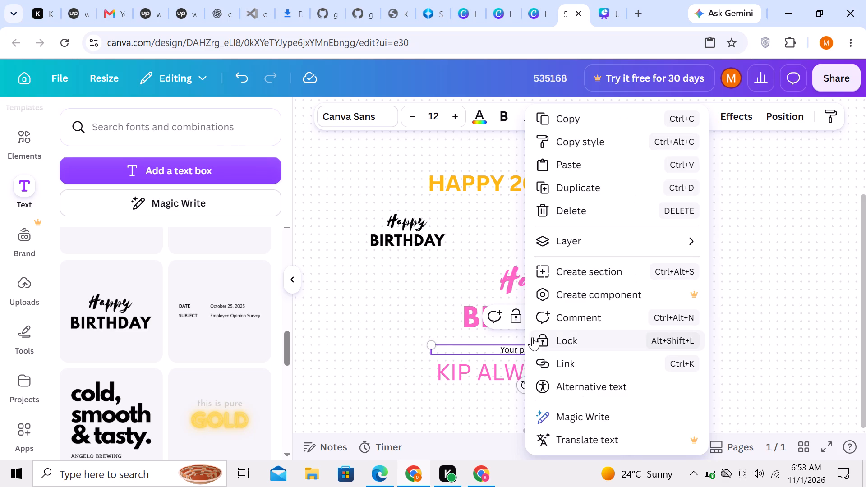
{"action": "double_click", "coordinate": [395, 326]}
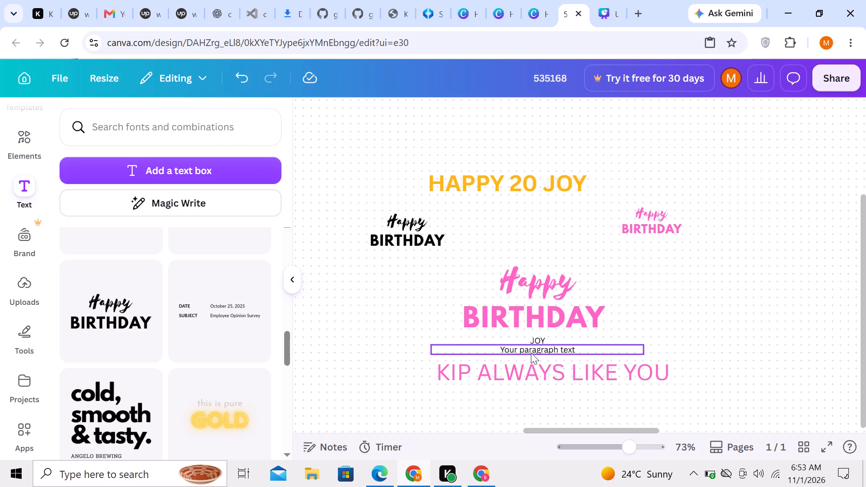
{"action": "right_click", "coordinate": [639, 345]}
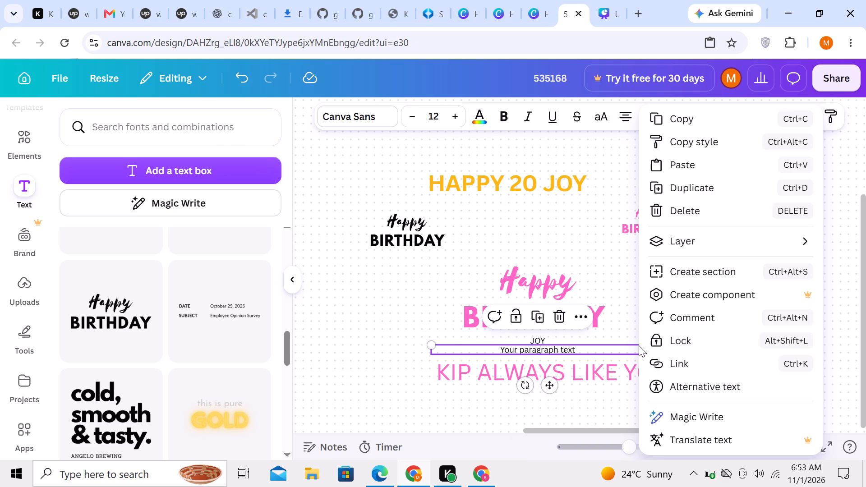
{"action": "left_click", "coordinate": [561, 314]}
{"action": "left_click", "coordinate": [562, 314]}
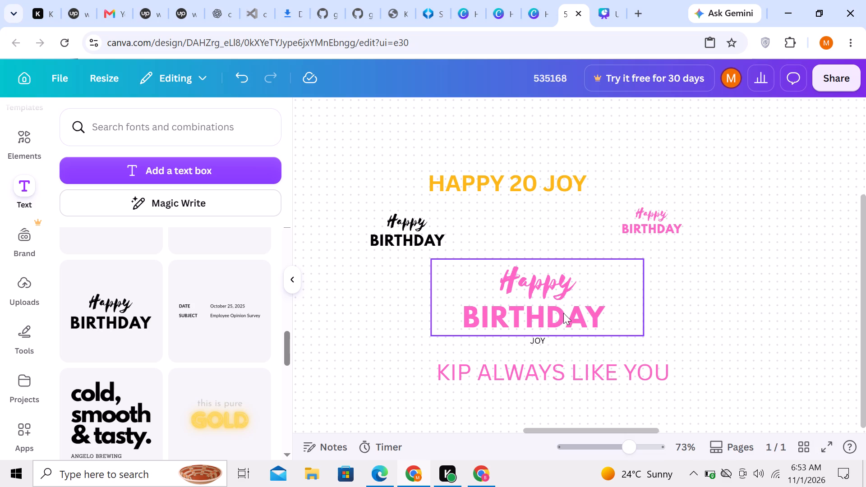
Move the "JOY" text up into the gap between the black and small pink Happy BIRTHDAY groups.
{"action": "left_click_drag", "start_coordinate": [544, 339], "coordinate": [544, 324]}
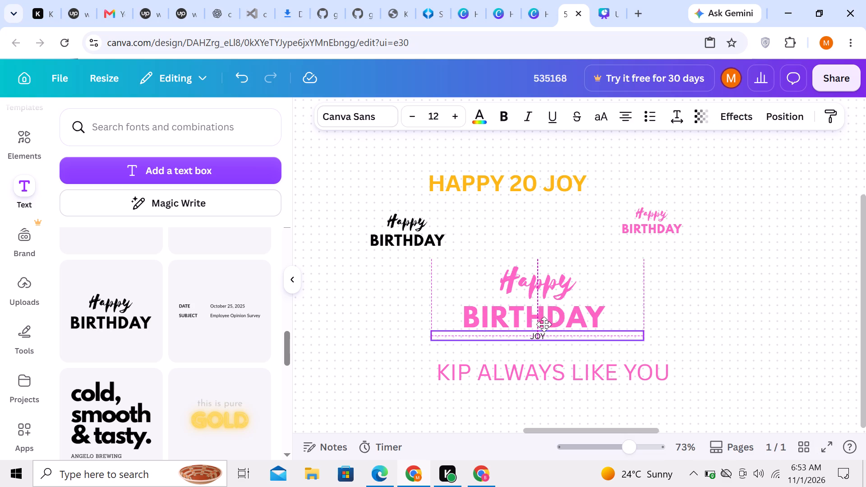
{"action": "left_click_drag", "start_coordinate": [544, 324], "coordinate": [542, 230]}
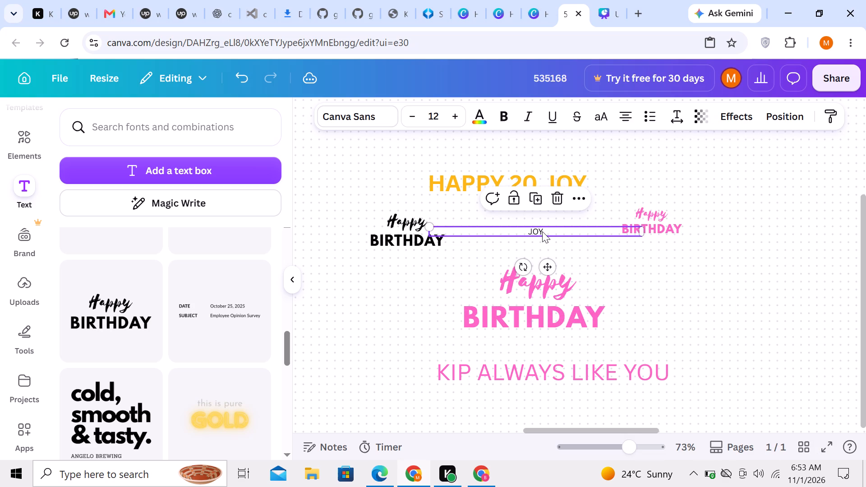
Select the whole "JOY" text and increase its font size to 41.
{"action": "left_click", "coordinate": [542, 231]}
{"action": "left_click_drag", "start_coordinate": [528, 230], "coordinate": [530, 230]}
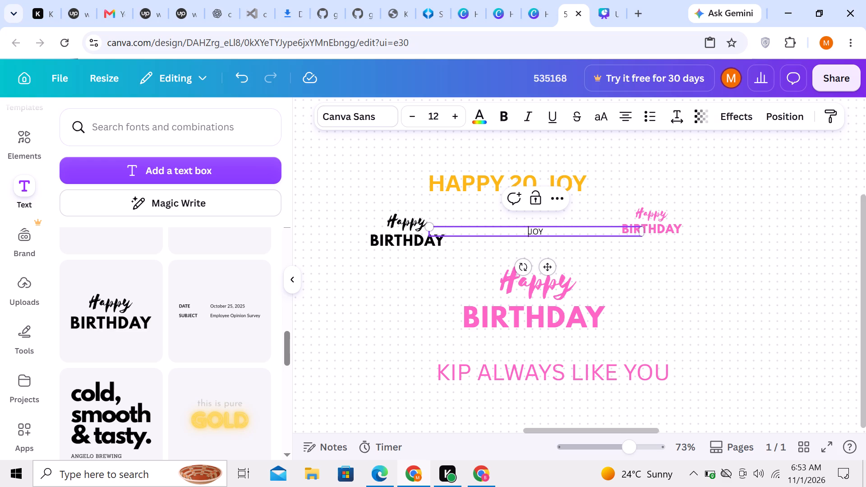
{"action": "left_click_drag", "start_coordinate": [530, 230], "coordinate": [542, 228]}
{"action": "left_click", "coordinate": [542, 228]}
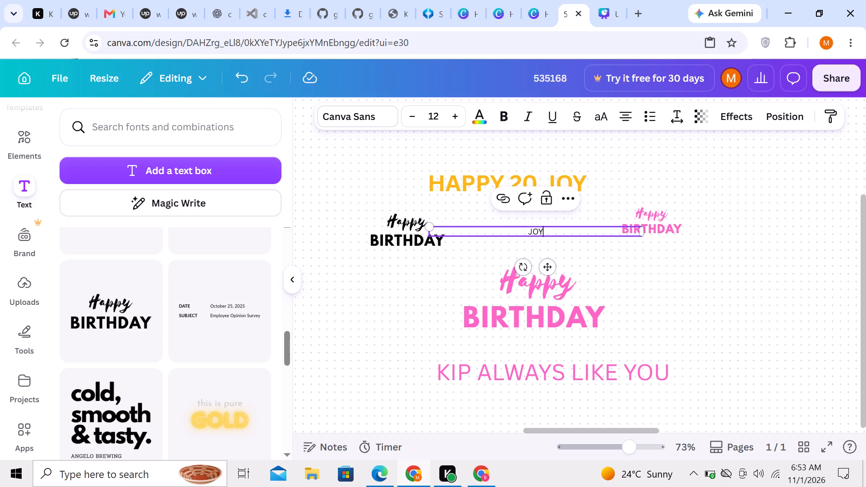
{"action": "left_click", "coordinate": [456, 120]}
{"action": "left_click", "coordinate": [456, 120]}
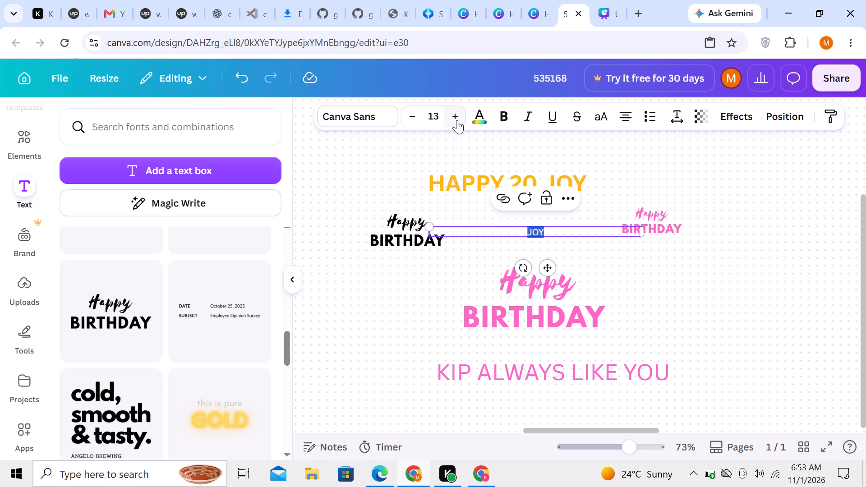
{"action": "triple_click", "coordinate": [457, 120]}
{"action": "triple_click", "coordinate": [457, 120]}
{"action": "triple_click", "coordinate": [457, 120]}
{"action": "double_click", "coordinate": [457, 120]}
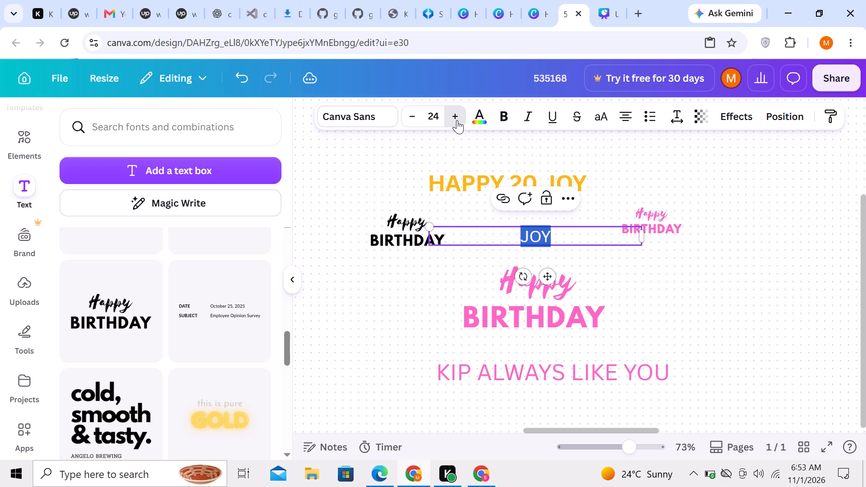
{"action": "triple_click", "coordinate": [458, 120]}
{"action": "triple_click", "coordinate": [458, 120]}
{"action": "triple_click", "coordinate": [457, 120]}
{"action": "triple_click", "coordinate": [457, 120]}
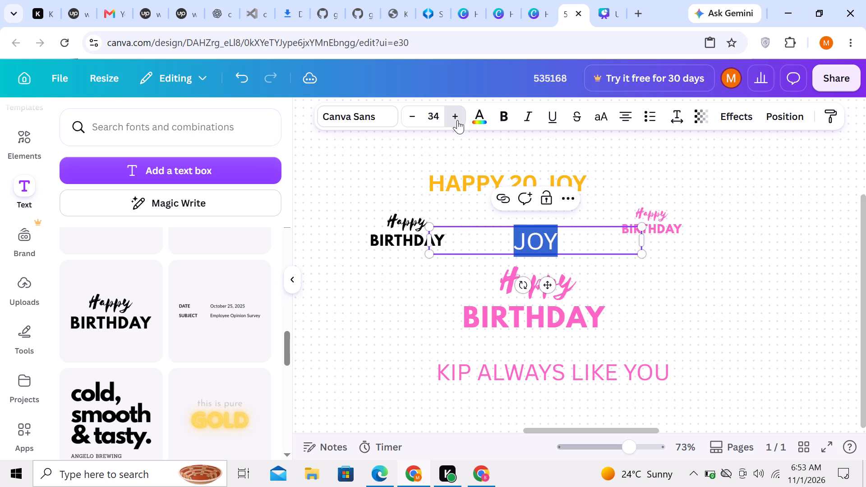
{"action": "triple_click", "coordinate": [457, 120]}
{"action": "left_click", "coordinate": [457, 120]}
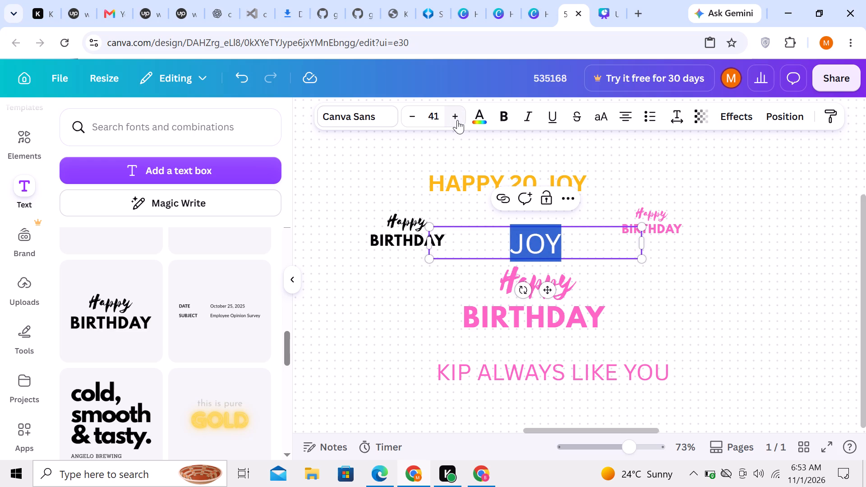
{"action": "left_click", "coordinate": [571, 244]}
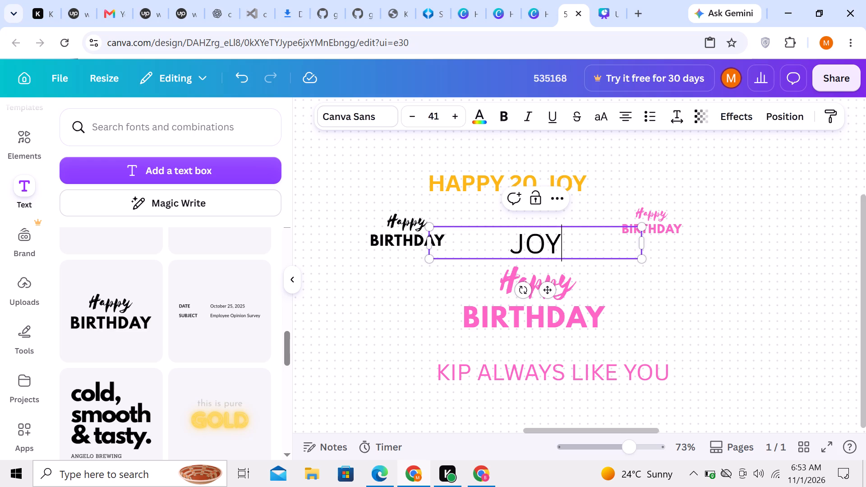
Extend the "JOY" text between the two small Happy BIRTHDAY groups so it reads "JOYLYN".
{"action": "key", "text": "l"}
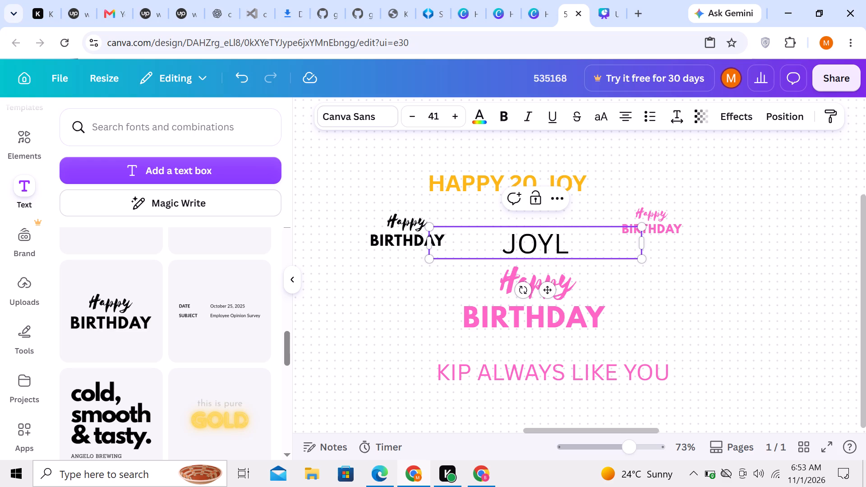
{"action": "type", "text": "YN"}
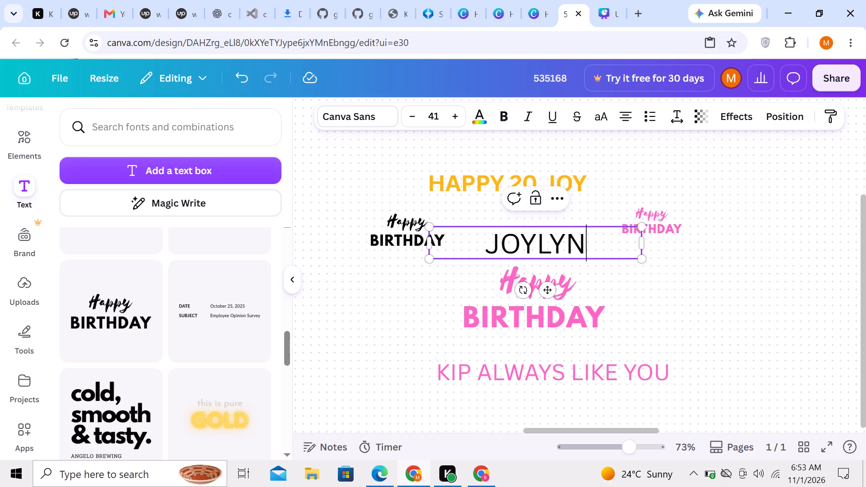
Color the whole "JOYLYN" text with the default pink-to-yellow gradient and deselect it.
{"action": "left_click", "coordinate": [572, 242]}
{"action": "left_click_drag", "start_coordinate": [489, 246], "coordinate": [591, 244]}
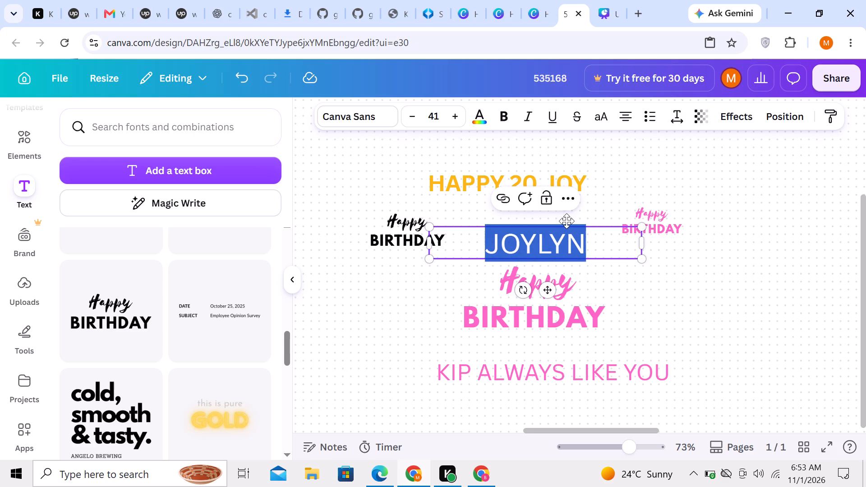
{"action": "double_click", "coordinate": [474, 119]}
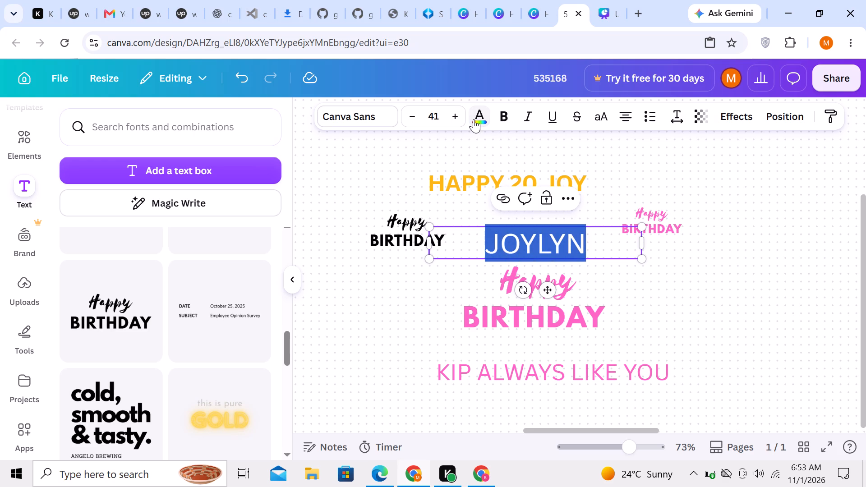
{"action": "left_click", "coordinate": [479, 114]}
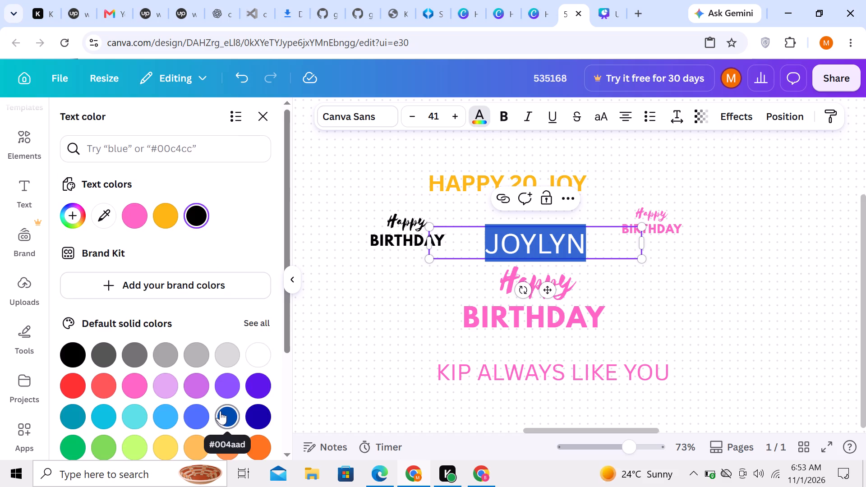
{"action": "scroll", "coordinate": [143, 412], "scroll_direction": "down", "scroll_amount": 3}
{"action": "scroll", "coordinate": [147, 388], "scroll_direction": "up", "scroll_amount": 1}
{"action": "scroll", "coordinate": [147, 387], "scroll_direction": "down", "scroll_amount": 3}
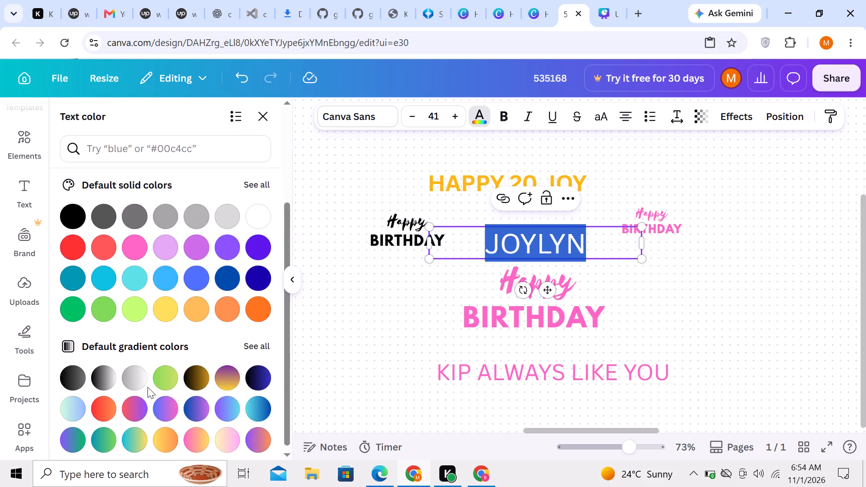
{"action": "scroll", "coordinate": [147, 387], "scroll_direction": "down", "scroll_amount": 4}
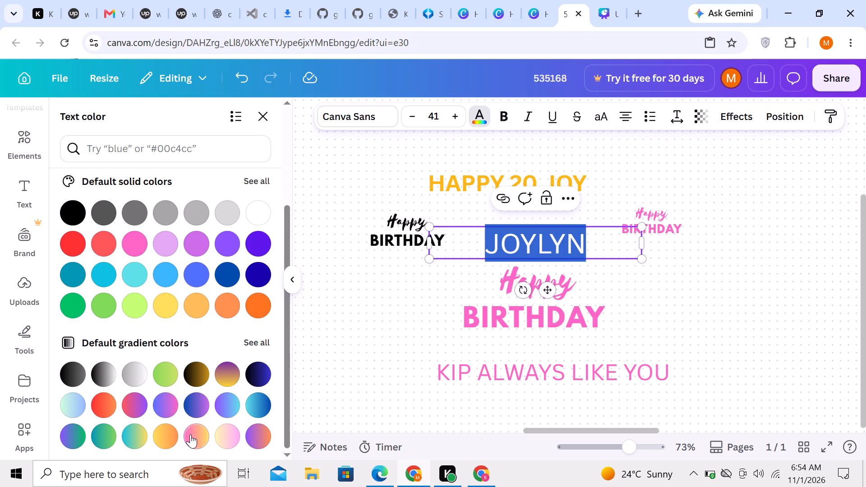
{"action": "left_click", "coordinate": [191, 434]}
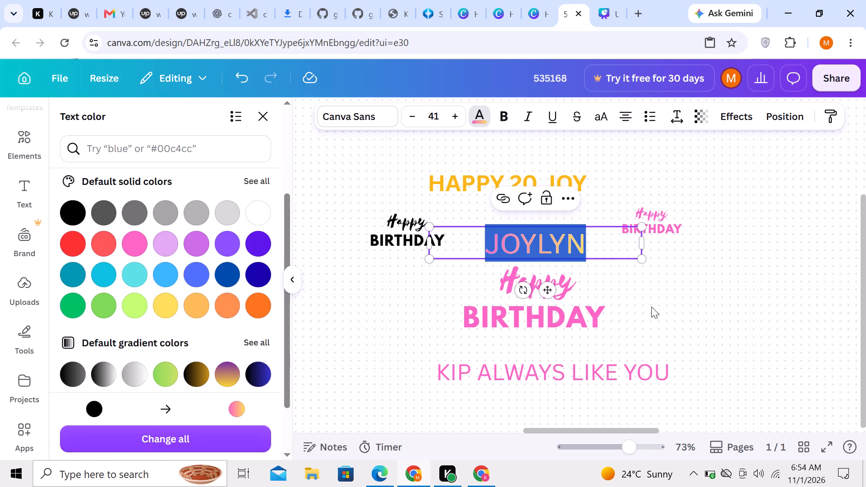
{"action": "left_click", "coordinate": [657, 305]}
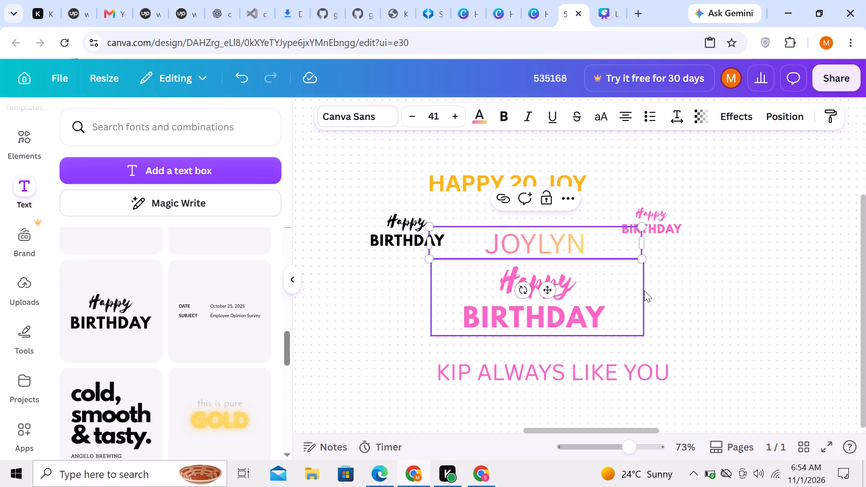
{"action": "right_click", "coordinate": [695, 291]}
{"action": "left_click", "coordinate": [731, 191]}
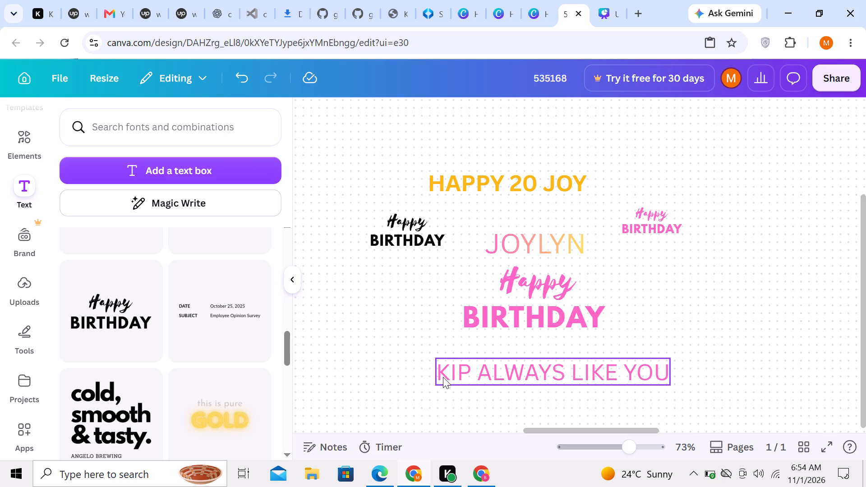
Select the entire "KIP ALWAYS LIKE YOU" line and change its text color to black (#000000).
{"action": "left_click_drag", "start_coordinate": [437, 371], "coordinate": [454, 367]}
{"action": "double_click", "coordinate": [469, 367]}
{"action": "left_click", "coordinate": [467, 366]}
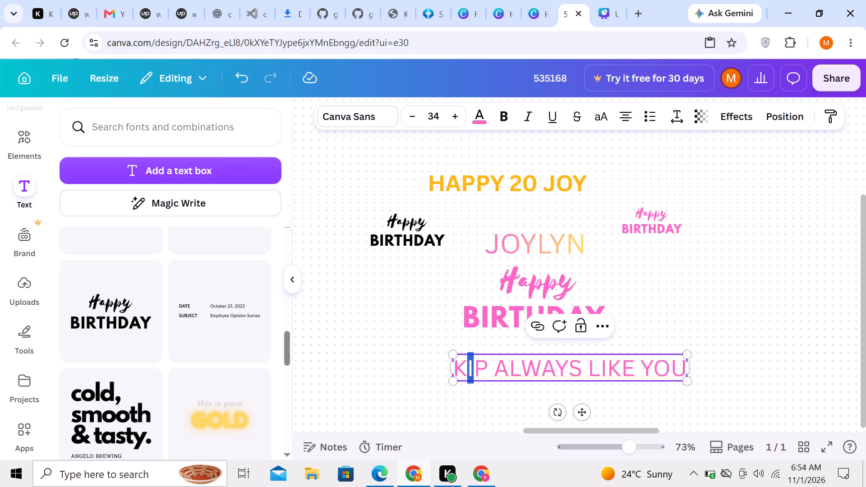
{"action": "right_click", "coordinate": [459, 371]}
{"action": "left_click", "coordinate": [479, 375]}
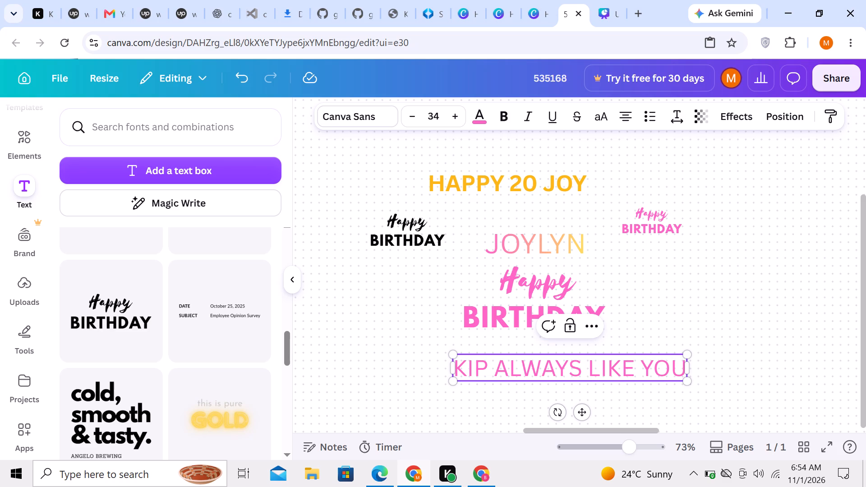
{"action": "left_click_drag", "start_coordinate": [458, 369], "coordinate": [633, 376]}
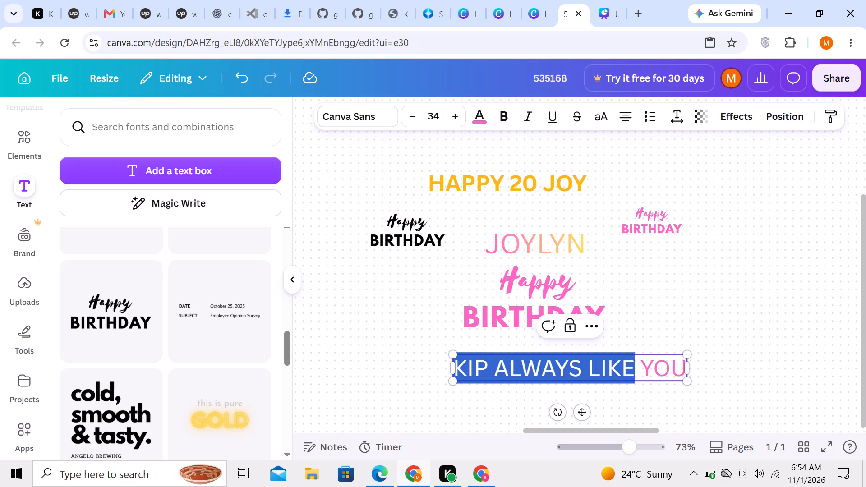
{"action": "left_click_drag", "start_coordinate": [633, 376], "coordinate": [682, 375]}
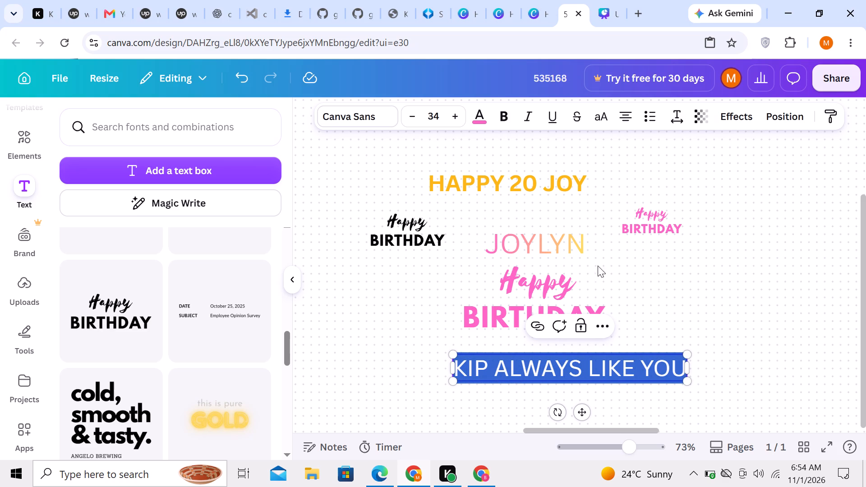
{"action": "left_click", "coordinate": [488, 120]}
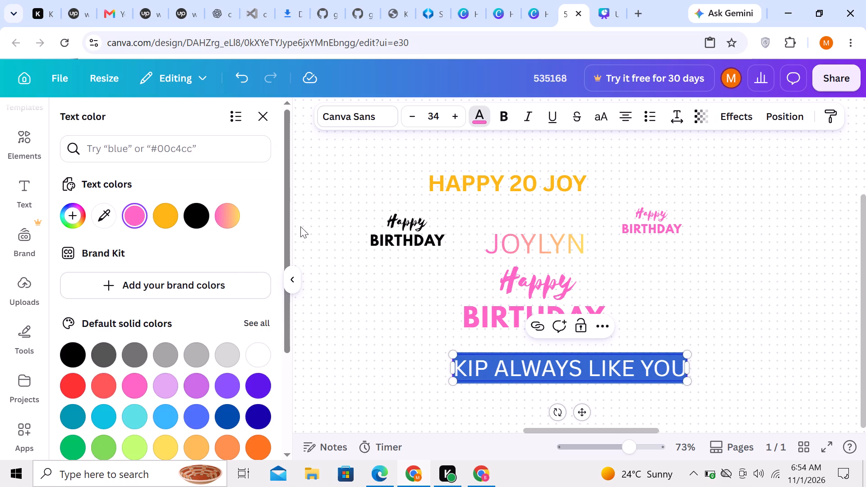
{"action": "left_click", "coordinate": [194, 221]}
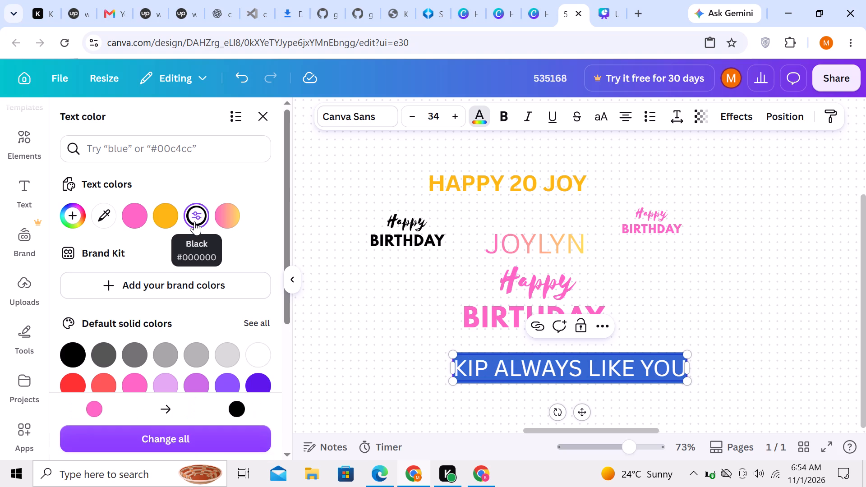
{"action": "double_click", "coordinate": [344, 319]}
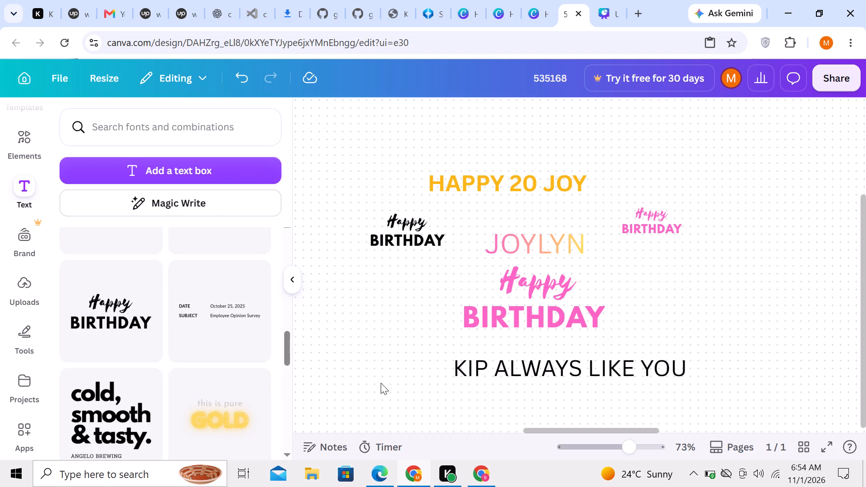
Move the "KIP ALWAYS LIKE YOU" line slightly left and up beneath the large pink Happy BIRTHDAY.
{"action": "left_click_drag", "start_coordinate": [488, 373], "coordinate": [472, 369]}
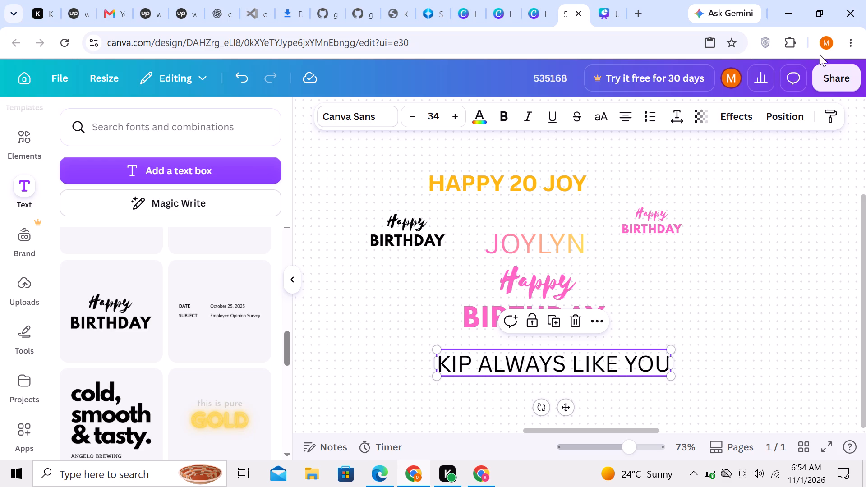
Set the transparency value of the "KIP ALWAYS LIKE YOU" line to 0.
{"action": "left_click", "coordinate": [707, 124]}
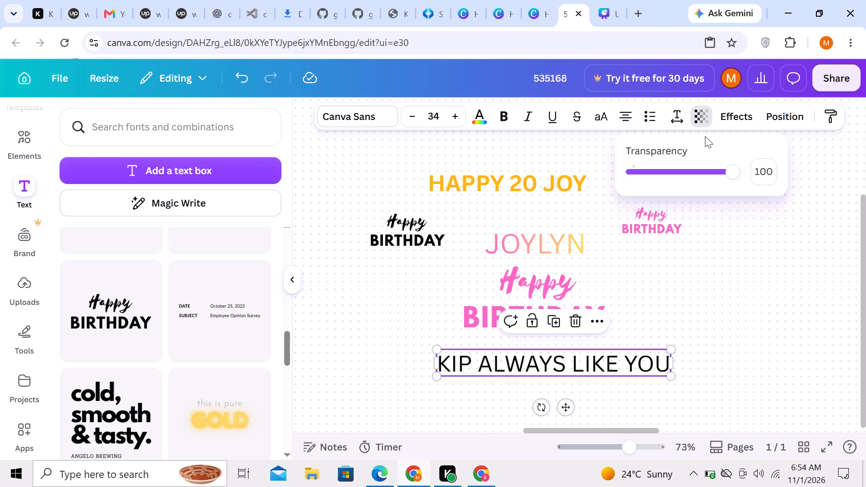
{"action": "left_click_drag", "start_coordinate": [689, 172], "coordinate": [659, 179]}
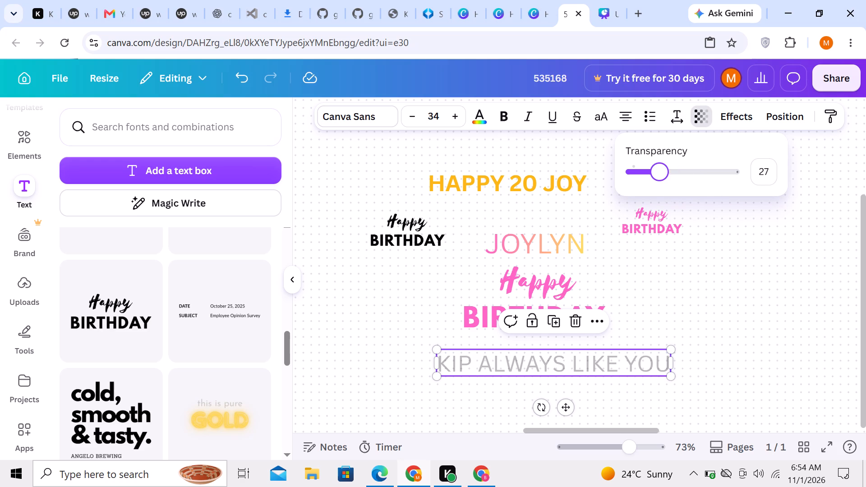
{"action": "left_click_drag", "start_coordinate": [657, 177], "coordinate": [624, 175]}
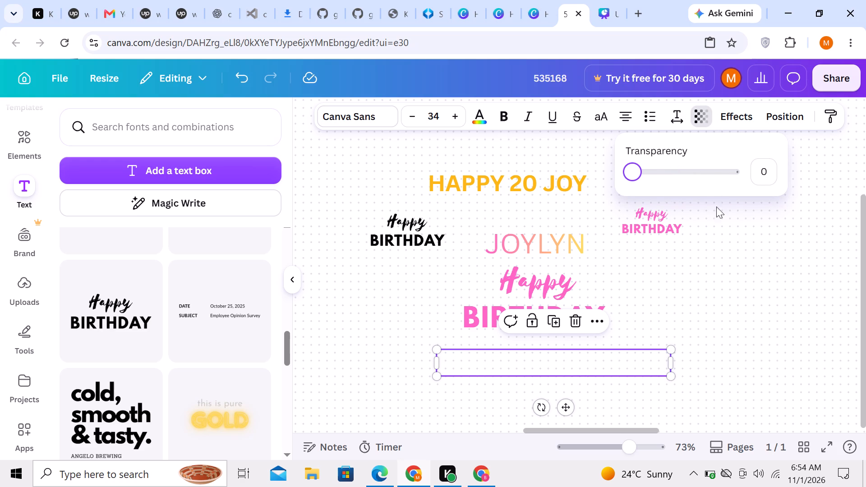
Set the letter spacing of the "KIP ALWAYS LIKE YOU" line to 5 and deselect it.
{"action": "left_click", "coordinate": [677, 117]}
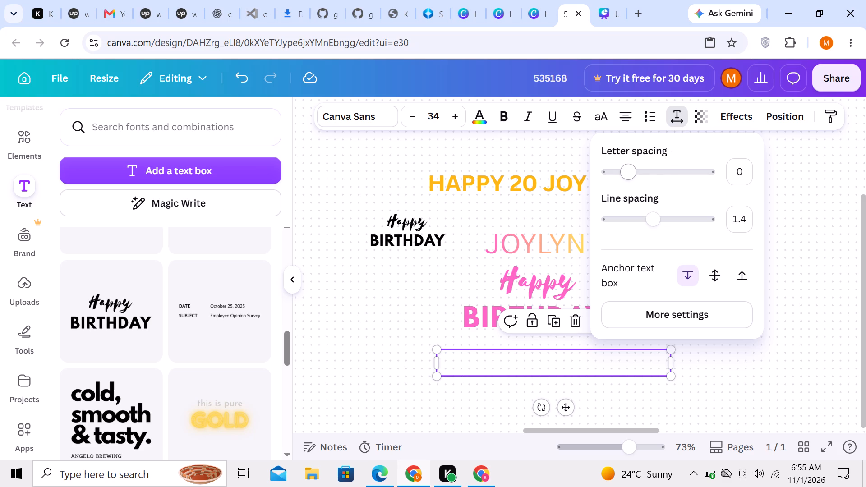
{"action": "left_click_drag", "start_coordinate": [640, 170], "coordinate": [630, 174]}
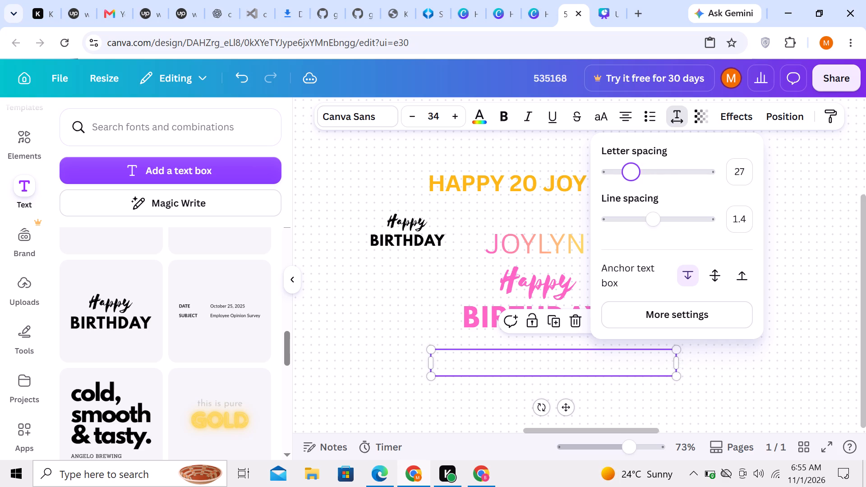
{"action": "left_click_drag", "start_coordinate": [630, 174], "coordinate": [628, 174]}
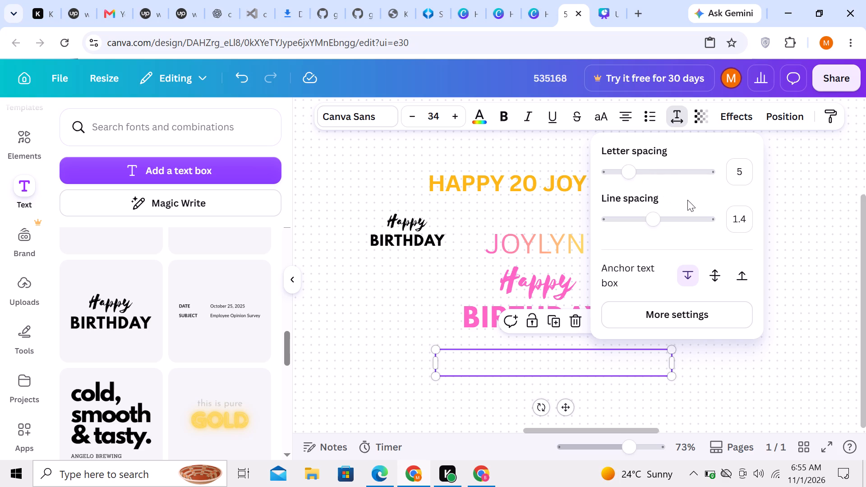
{"action": "left_click", "coordinate": [793, 197]}
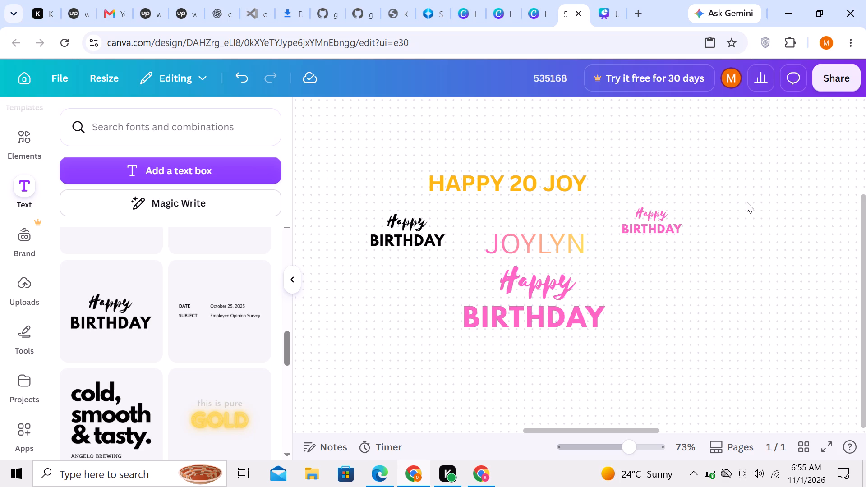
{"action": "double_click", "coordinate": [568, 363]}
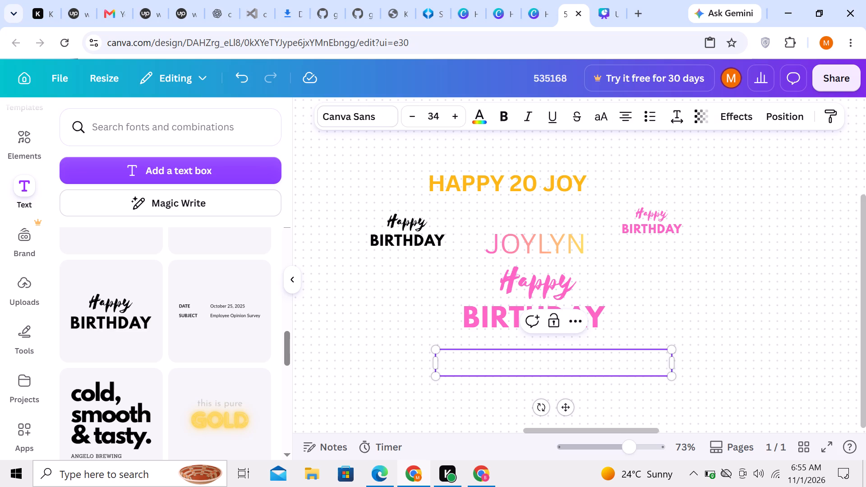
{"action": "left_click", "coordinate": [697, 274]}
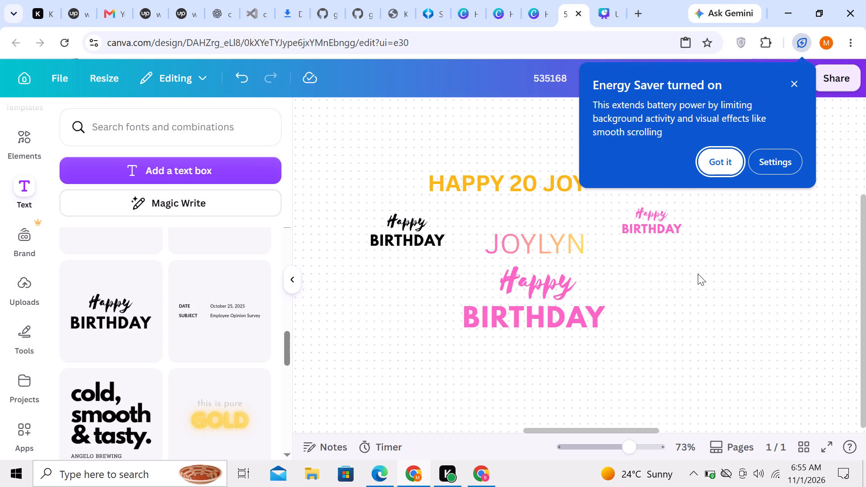
Dismiss the browser's Energy Saver notification.
{"action": "left_click", "coordinate": [689, 296]}
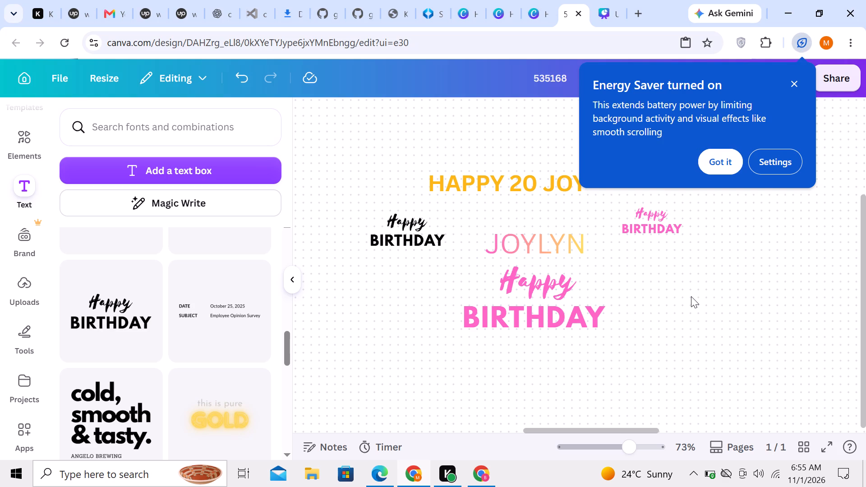
{"action": "left_click", "coordinate": [727, 165]}
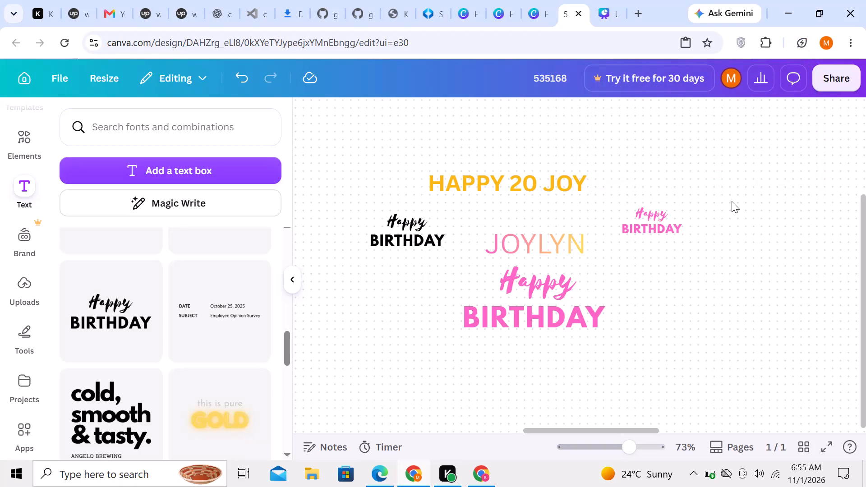
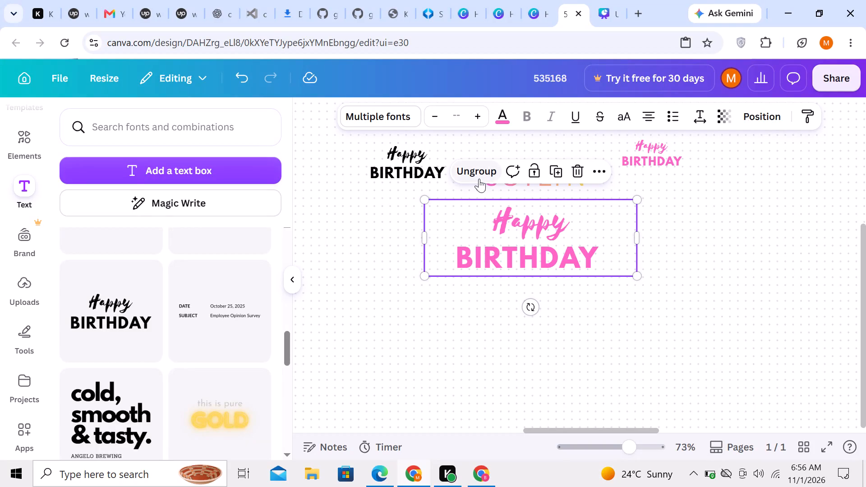
Deselect the large pink Happy BIRTHDAY group and open the page options on the blank canvas area.
{"action": "left_click", "coordinate": [807, 340]}
{"action": "right_click", "coordinate": [798, 327]}
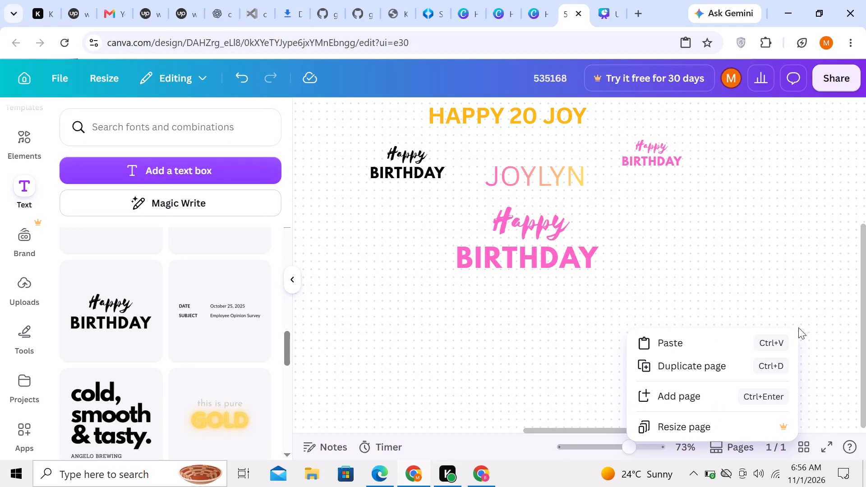
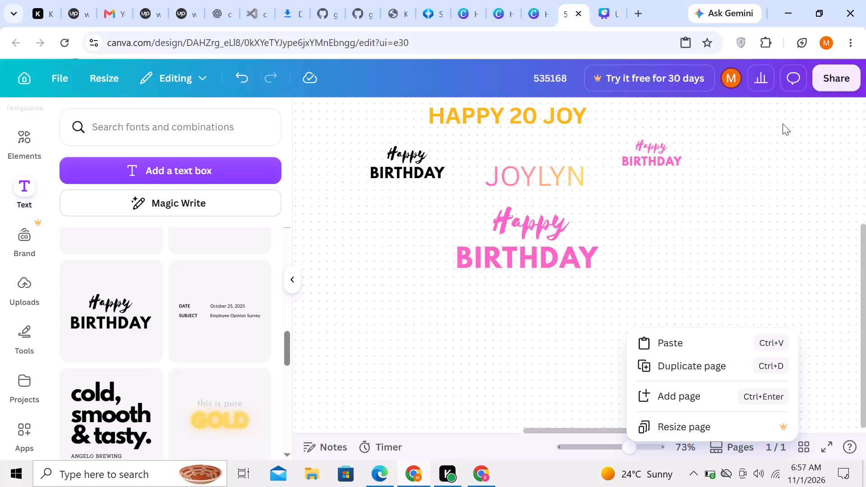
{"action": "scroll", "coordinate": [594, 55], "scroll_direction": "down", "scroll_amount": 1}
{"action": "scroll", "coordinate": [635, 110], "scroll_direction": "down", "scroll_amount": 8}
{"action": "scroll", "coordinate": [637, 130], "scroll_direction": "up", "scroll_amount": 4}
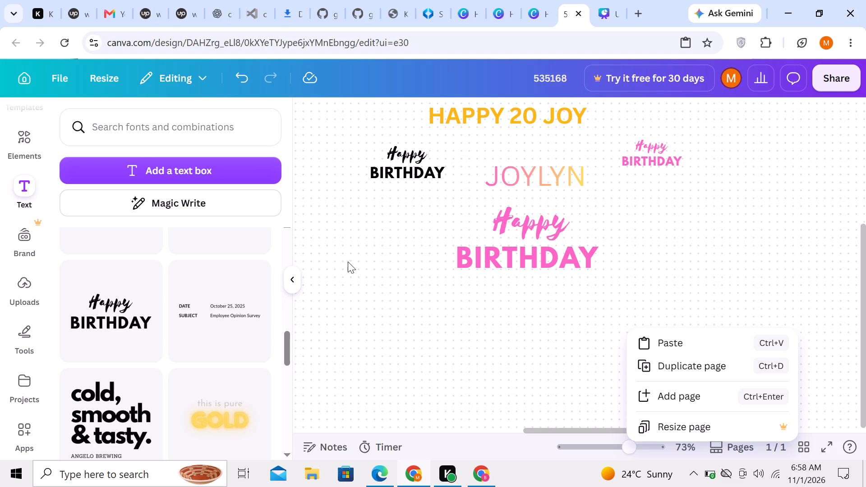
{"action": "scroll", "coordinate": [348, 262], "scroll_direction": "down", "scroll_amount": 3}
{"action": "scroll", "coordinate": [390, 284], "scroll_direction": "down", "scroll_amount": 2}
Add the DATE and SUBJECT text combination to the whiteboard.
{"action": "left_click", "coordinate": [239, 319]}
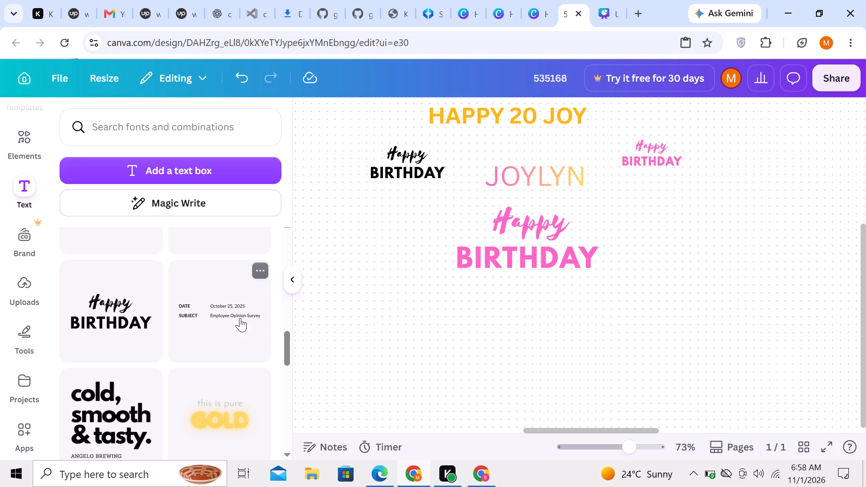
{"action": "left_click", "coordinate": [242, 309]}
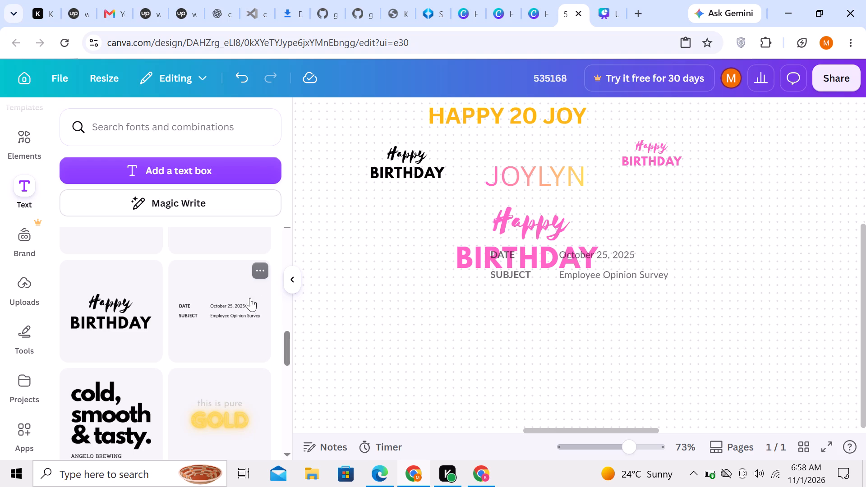
Delete the small black Happy BIRTHDAY group from the whiteboard.
{"action": "right_click", "coordinate": [540, 109]}
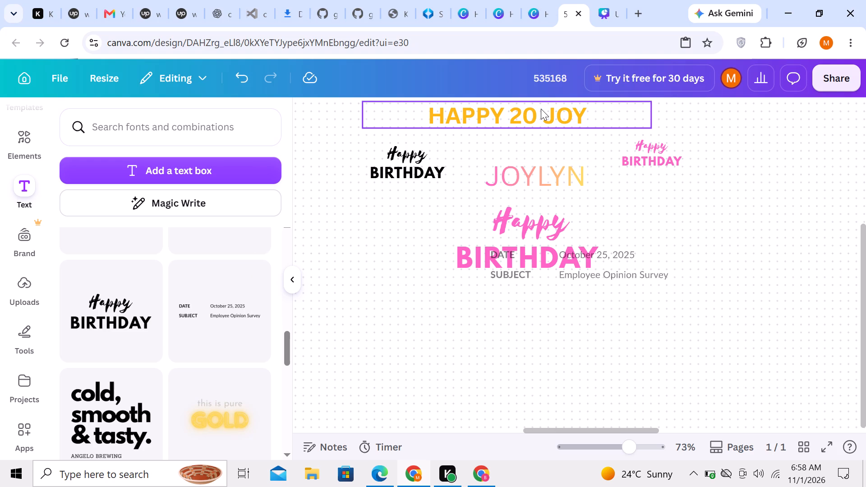
{"action": "right_click", "coordinate": [378, 178]}
{"action": "left_click_drag", "start_coordinate": [400, 166], "coordinate": [405, 167]}
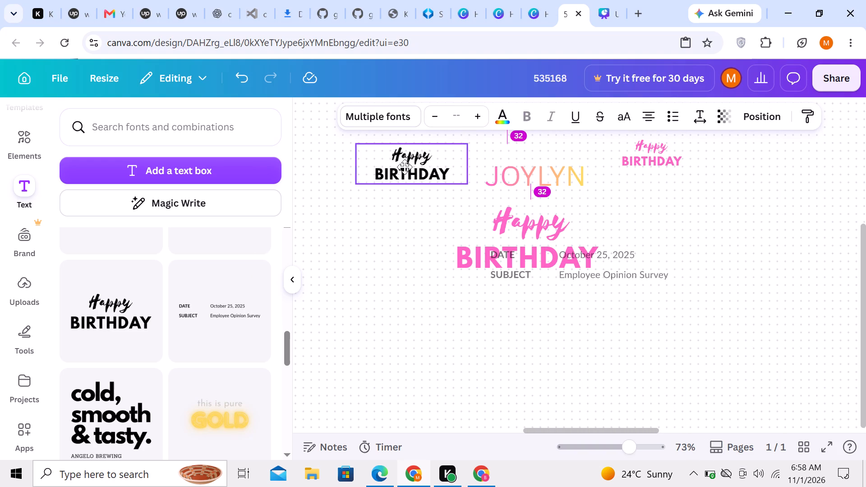
{"action": "left_click_drag", "start_coordinate": [405, 167], "coordinate": [417, 184]}
{"action": "left_click", "coordinate": [467, 223]}
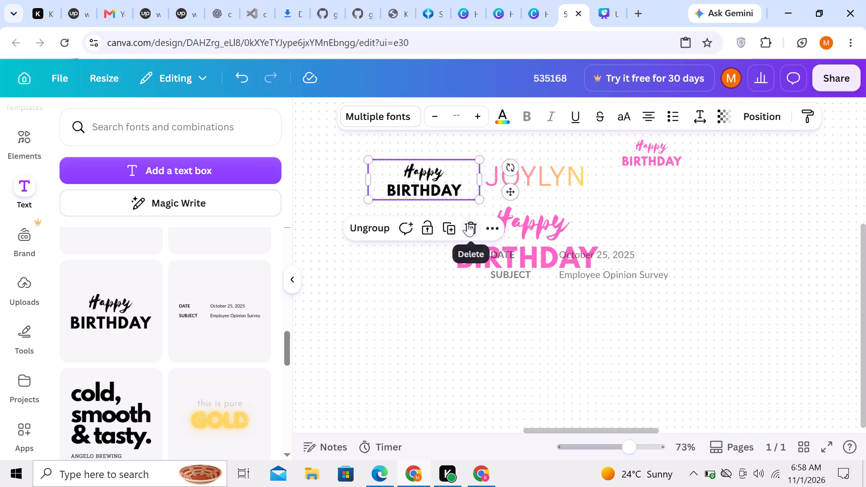
Delete the gradient-coloured JOYLYN text line above the large pink Happy BIRTHDAY group.
{"action": "double_click", "coordinate": [487, 251]}
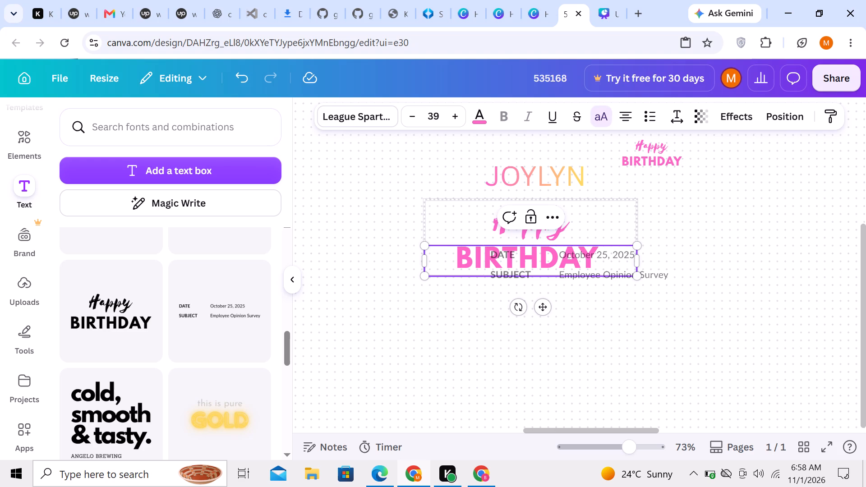
{"action": "right_click", "coordinate": [526, 251]}
{"action": "left_click", "coordinate": [482, 259]}
{"action": "left_click", "coordinate": [514, 188]}
{"action": "left_click", "coordinate": [552, 218]}
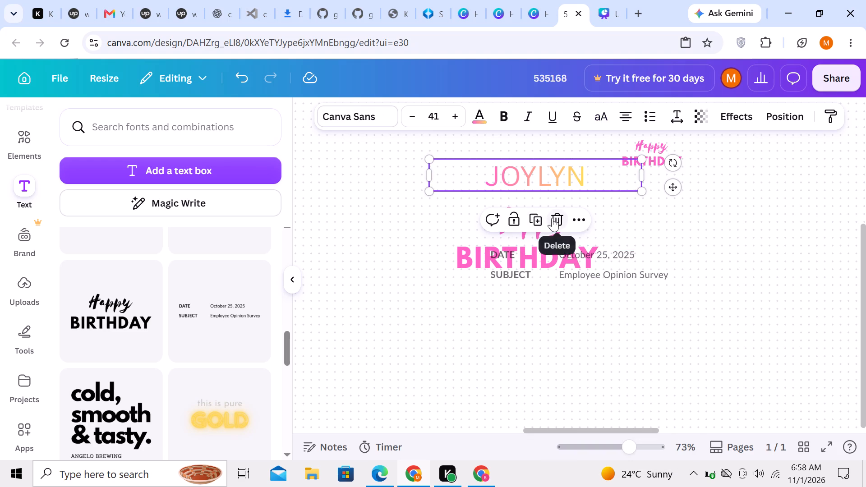
Delete the small pink Happy BIRTHDAY group from the whiteboard.
{"action": "left_click", "coordinate": [626, 155]}
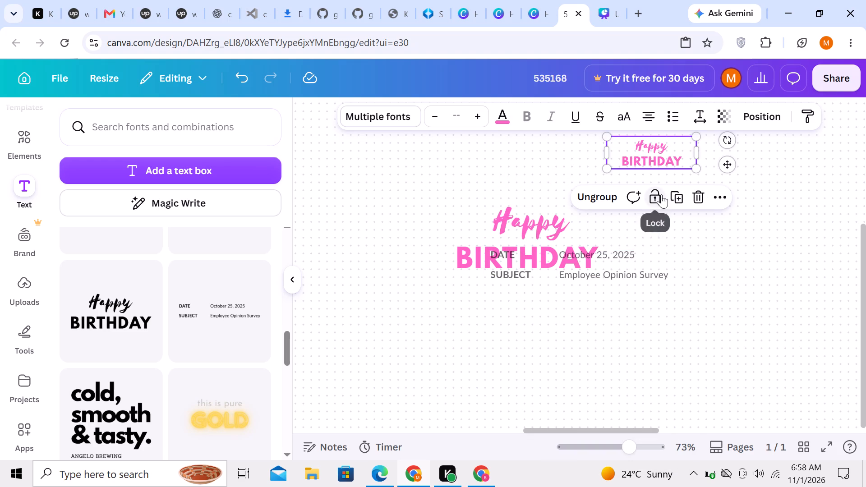
{"action": "left_click", "coordinate": [704, 192]}
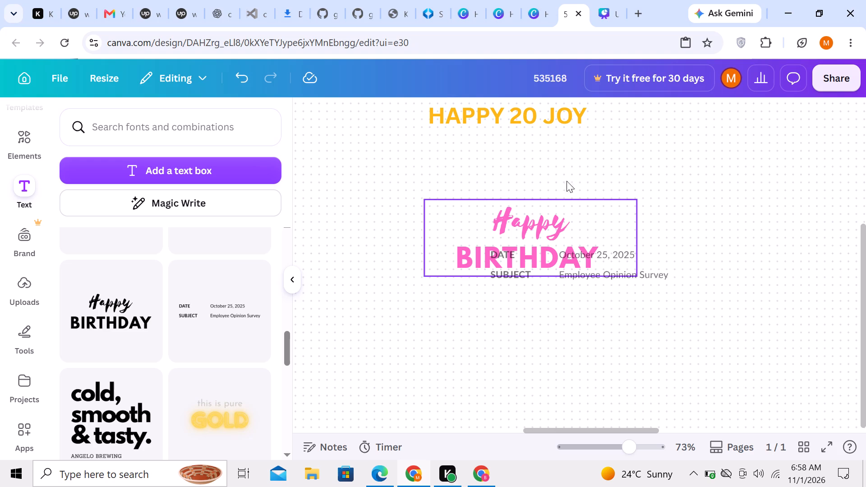
Move the HAPPY 20 JOY line down clear of the formatting controls and delete it.
{"action": "left_click", "coordinate": [492, 108]}
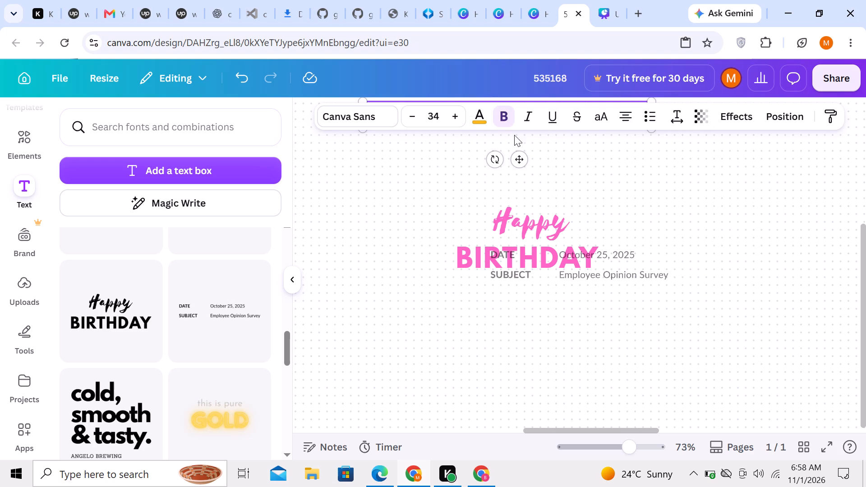
{"action": "left_click", "coordinate": [507, 135]}
{"action": "right_click", "coordinate": [533, 121]}
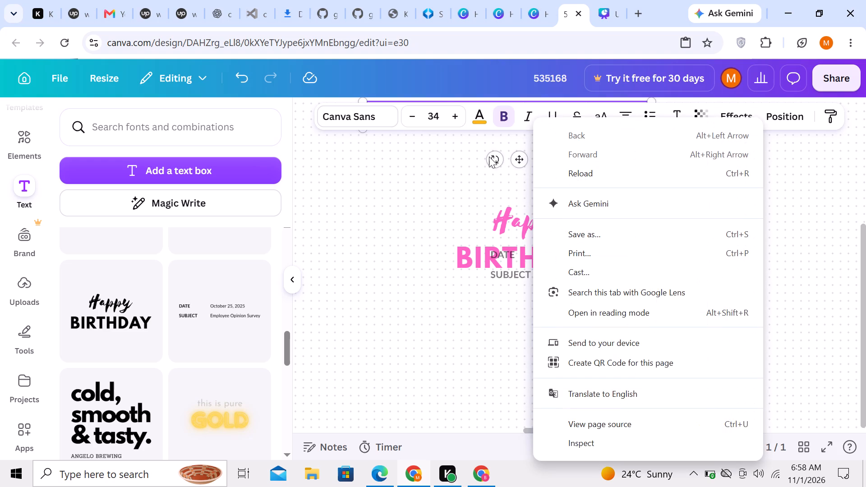
{"action": "left_click", "coordinate": [490, 155]}
{"action": "left_click", "coordinate": [468, 137]}
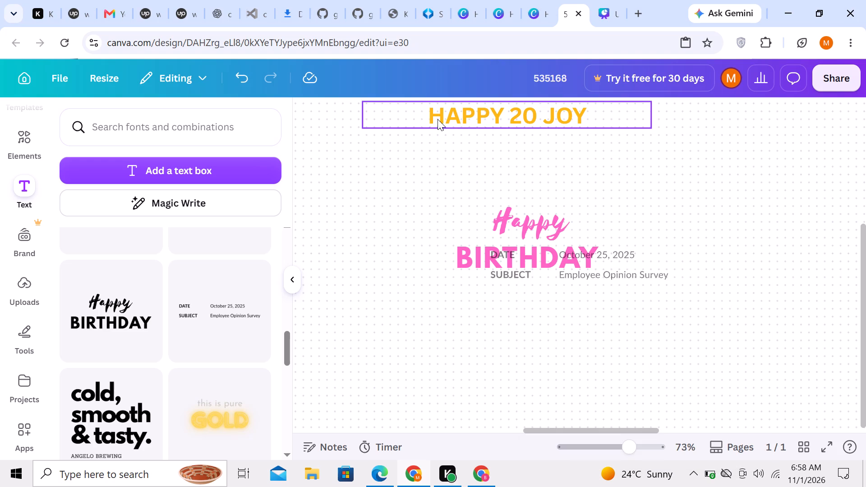
{"action": "left_click_drag", "start_coordinate": [438, 119], "coordinate": [484, 177]}
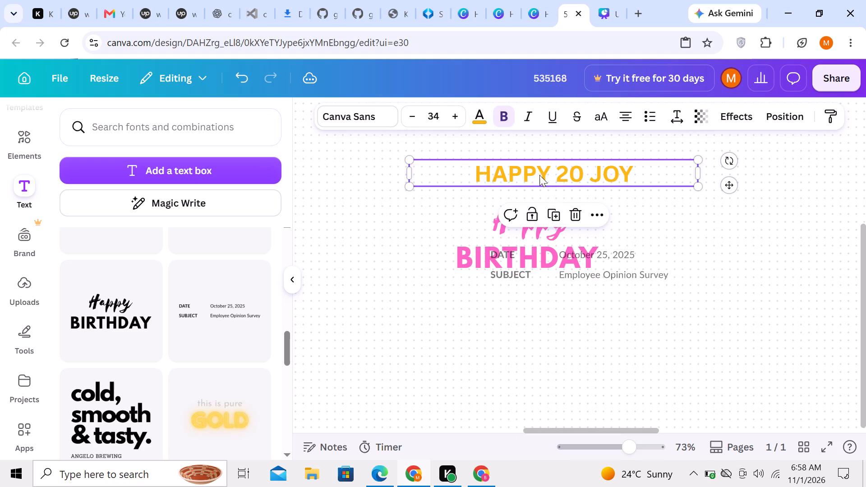
{"action": "left_click", "coordinate": [573, 205]}
Delete the large pink Happy BIRTHDAY group that overlaps the DATE and SUBJECT text.
{"action": "left_click", "coordinate": [554, 232]}
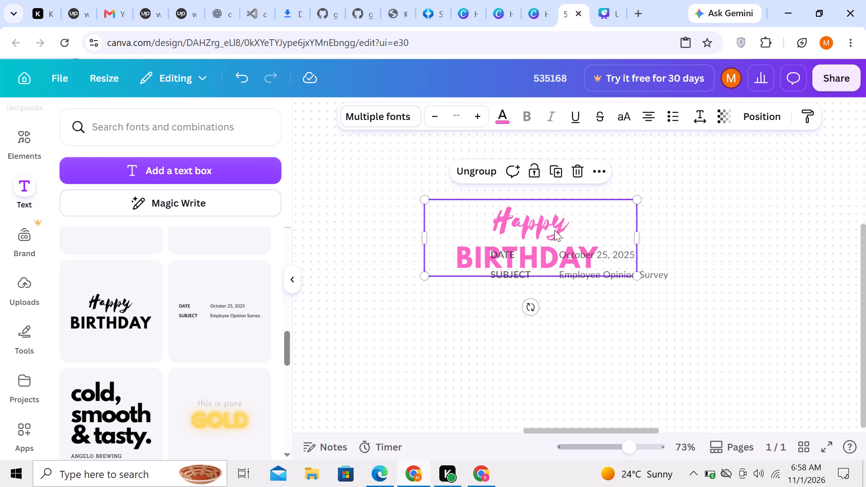
{"action": "left_click", "coordinate": [579, 172]}
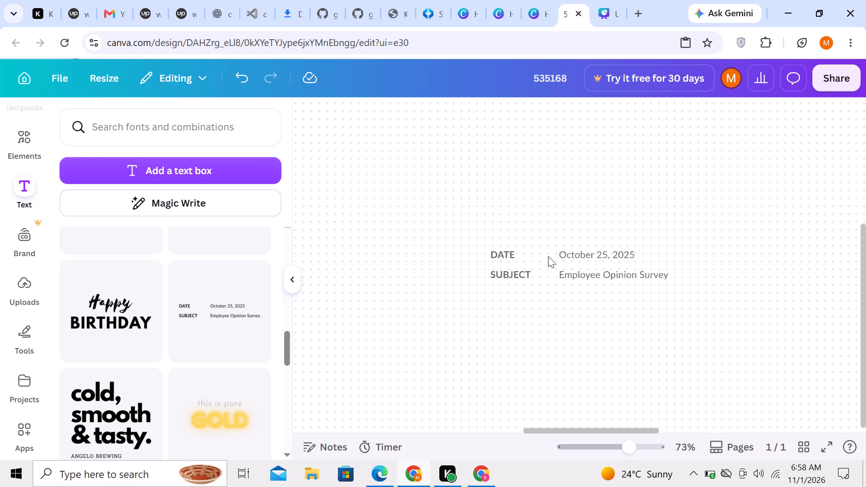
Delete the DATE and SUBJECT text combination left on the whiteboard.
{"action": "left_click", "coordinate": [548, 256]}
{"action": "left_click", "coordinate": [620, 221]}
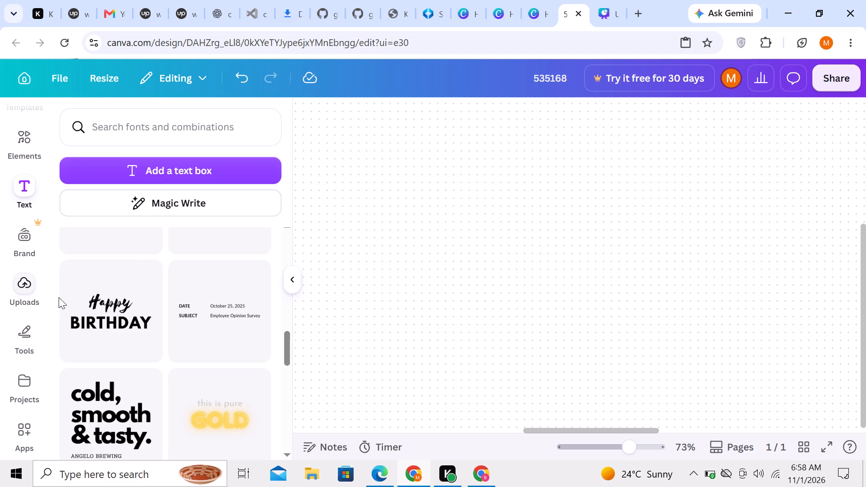
Look through the recently used items and font combinations for text designs.
{"action": "scroll", "coordinate": [129, 359], "scroll_direction": "up", "scroll_amount": 6}
{"action": "scroll", "coordinate": [130, 357], "scroll_direction": "down", "scroll_amount": 2}
{"action": "scroll", "coordinate": [132, 356], "scroll_direction": "up", "scroll_amount": 3}
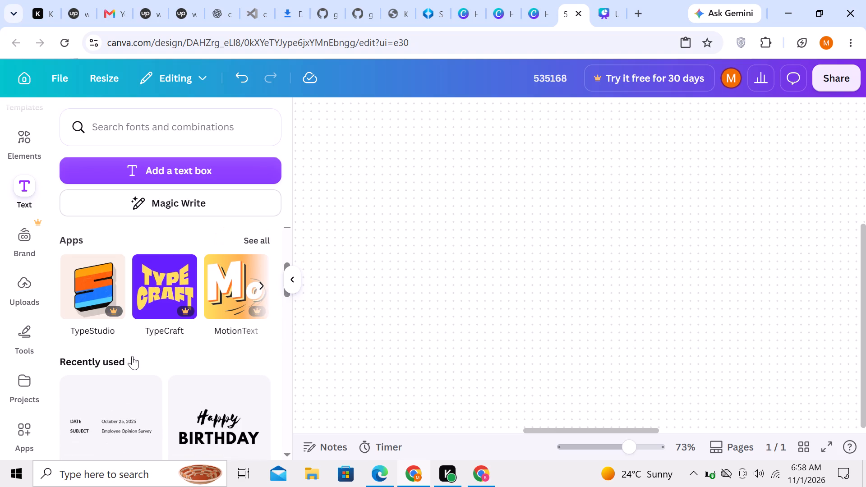
{"action": "scroll", "coordinate": [133, 353], "scroll_direction": "down", "scroll_amount": 1}
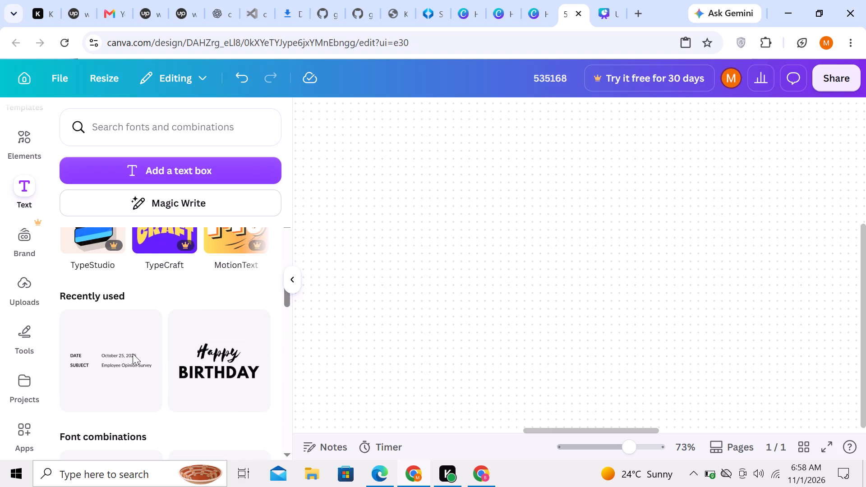
{"action": "scroll", "coordinate": [133, 354], "scroll_direction": "down", "scroll_amount": 4}
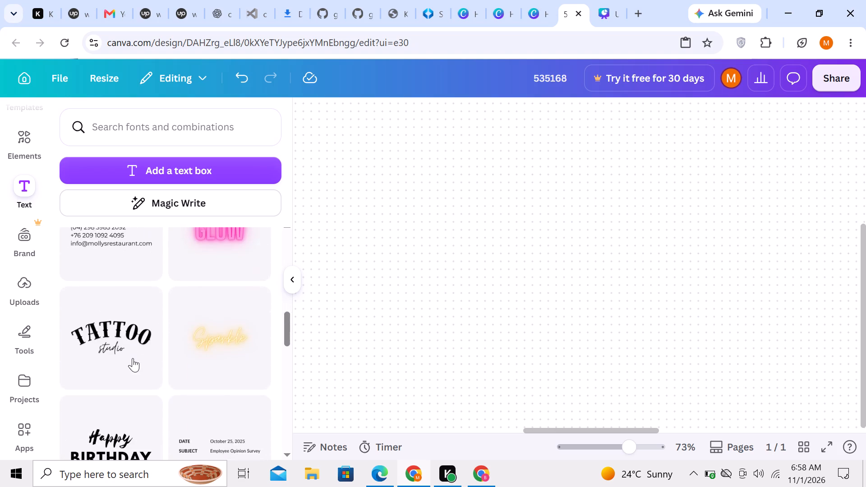
{"action": "scroll", "coordinate": [133, 358], "scroll_direction": "down", "scroll_amount": 1}
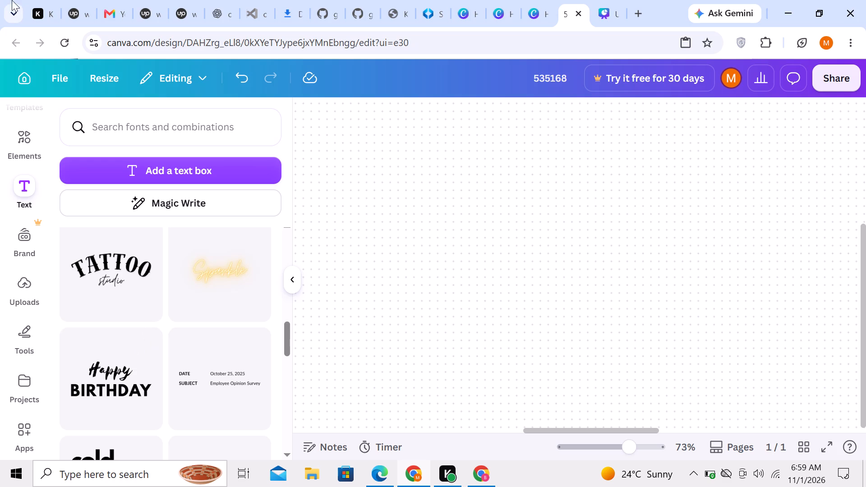
Show all pages in grid view and add a second blank whiteboard page.
{"action": "scroll", "coordinate": [649, 395], "scroll_direction": "up", "scroll_amount": 1}
{"action": "scroll", "coordinate": [649, 396], "scroll_direction": "down", "scroll_amount": 4}
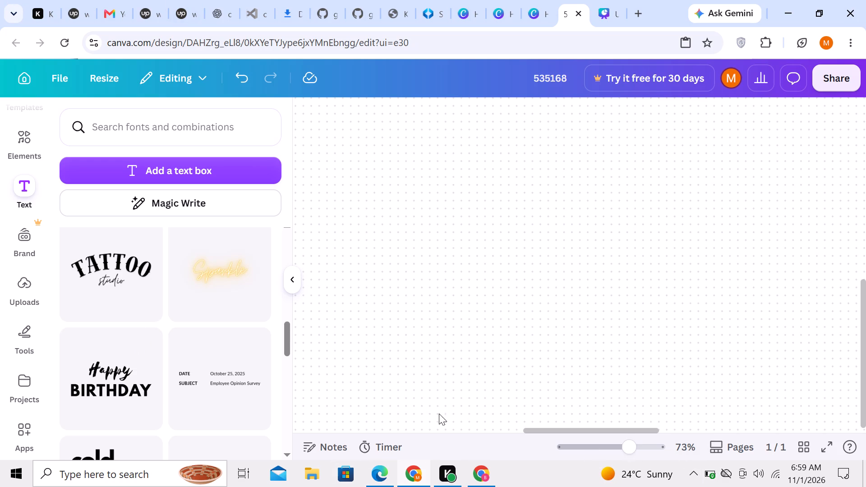
{"action": "double_click", "coordinate": [590, 449]}
{"action": "left_click", "coordinate": [654, 449]}
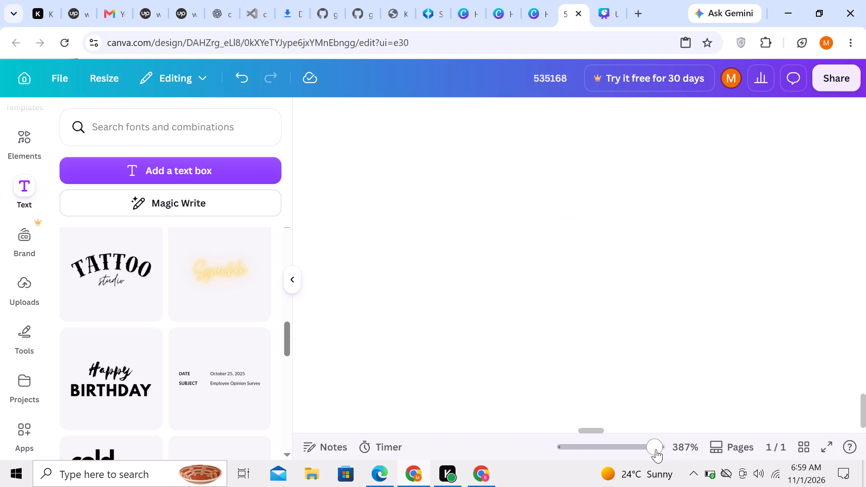
{"action": "left_click", "coordinate": [608, 448]}
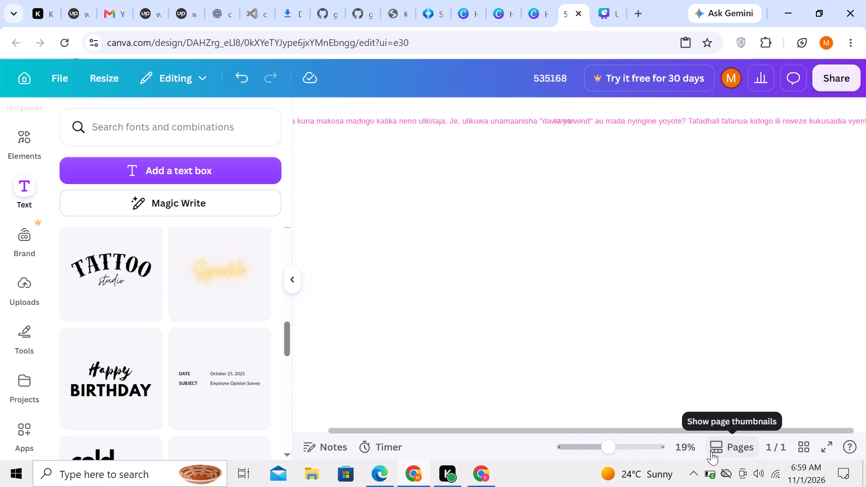
{"action": "left_click", "coordinate": [807, 451]}
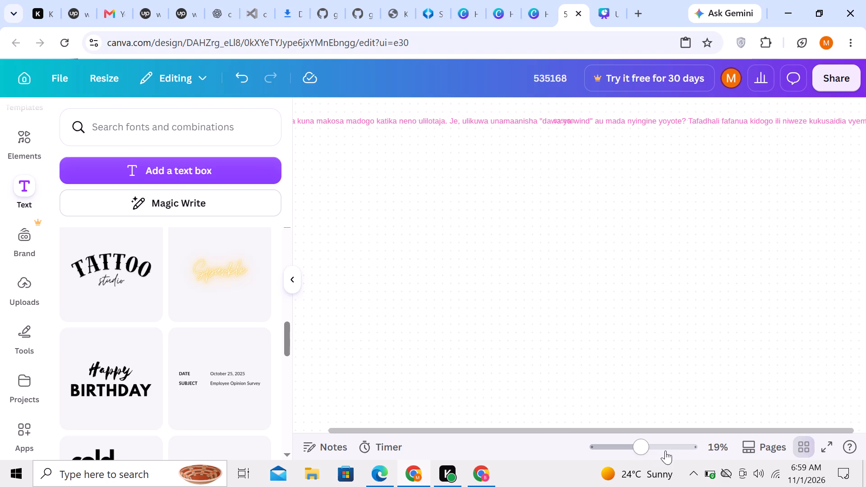
{"action": "left_click", "coordinate": [666, 450]}
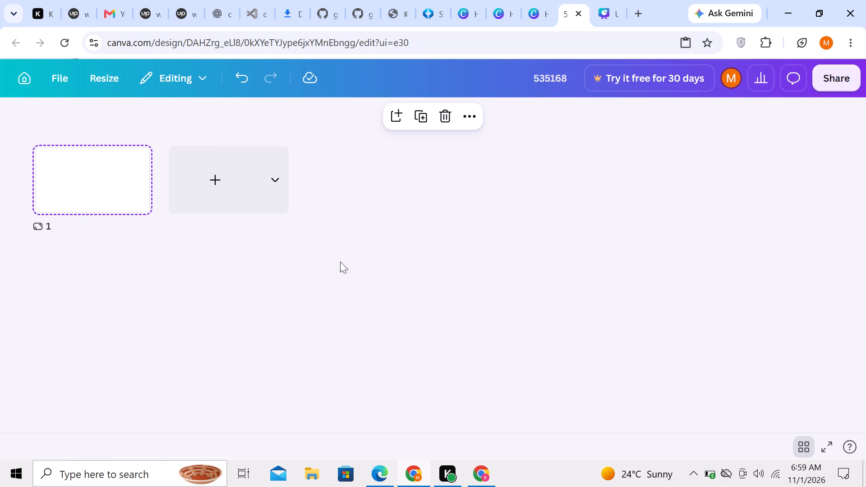
{"action": "left_click", "coordinate": [220, 178]}
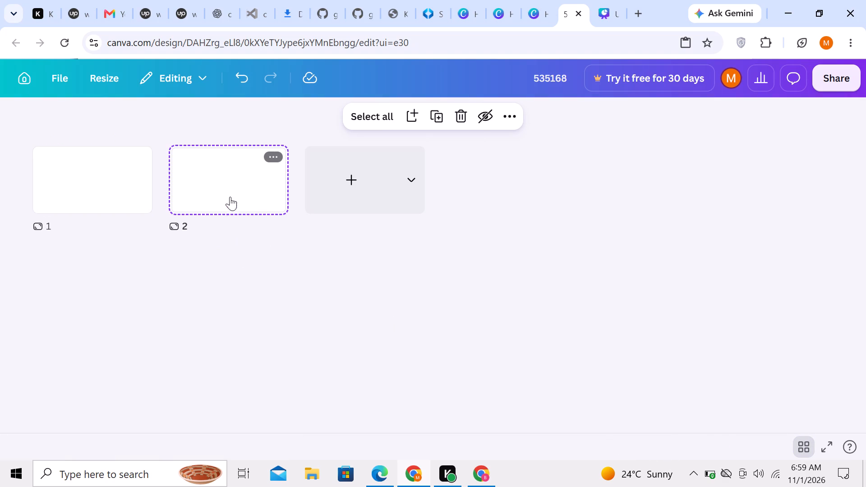
{"action": "left_click", "coordinate": [233, 195]}
{"action": "left_click", "coordinate": [314, 295]}
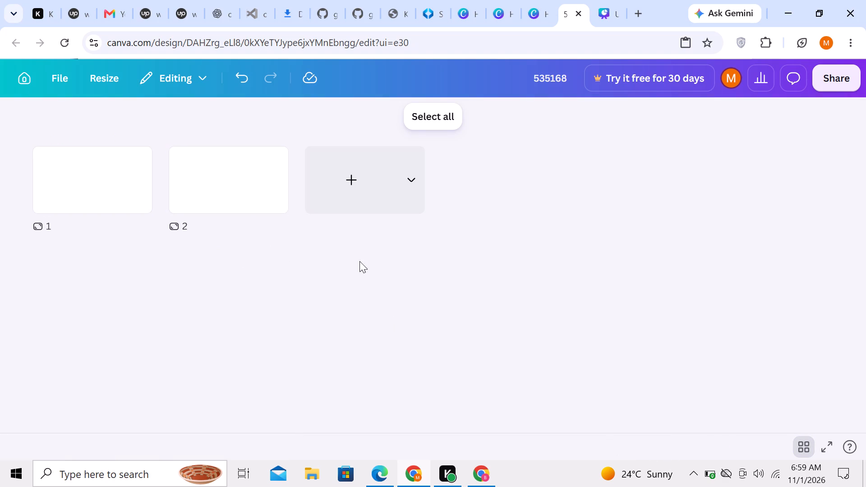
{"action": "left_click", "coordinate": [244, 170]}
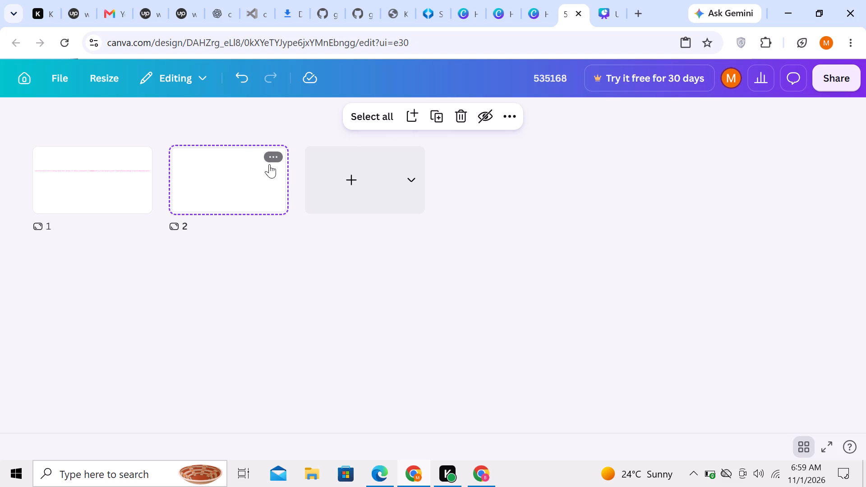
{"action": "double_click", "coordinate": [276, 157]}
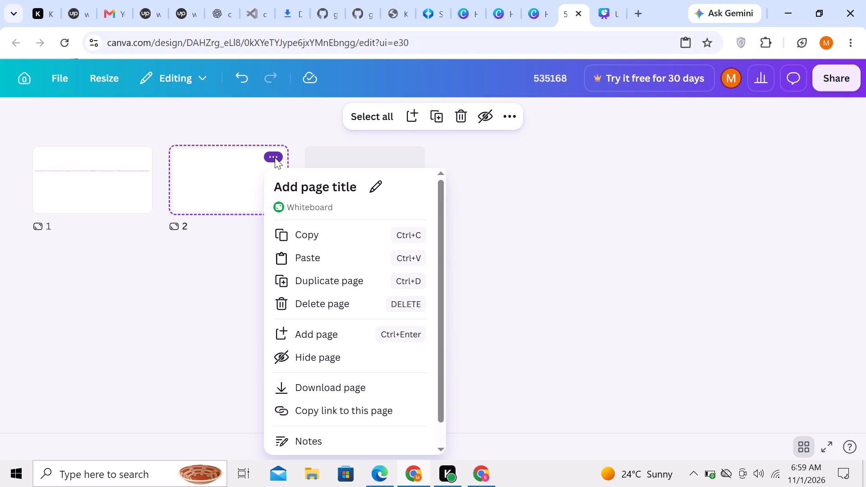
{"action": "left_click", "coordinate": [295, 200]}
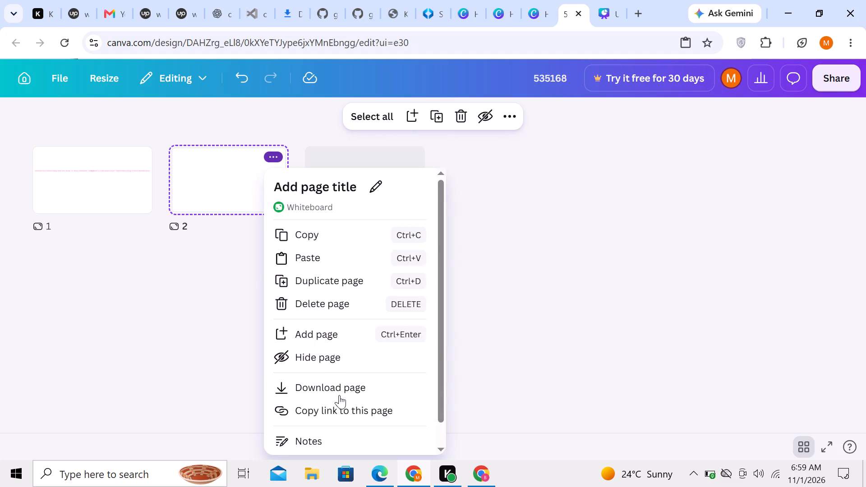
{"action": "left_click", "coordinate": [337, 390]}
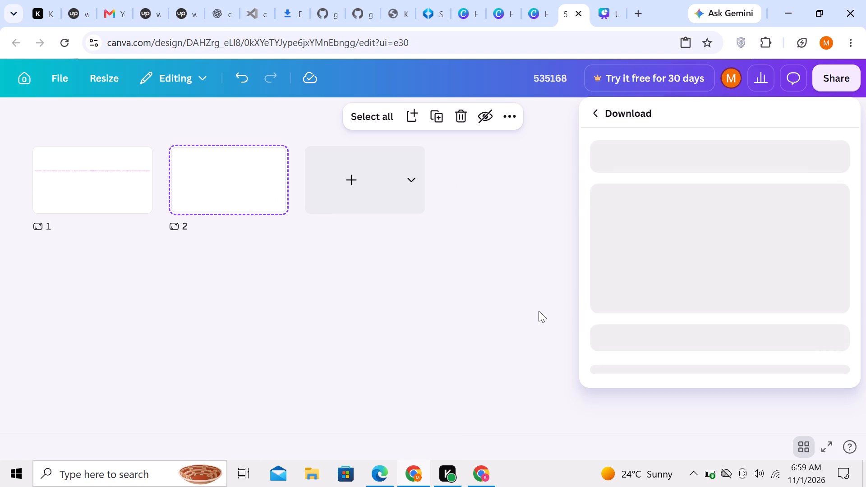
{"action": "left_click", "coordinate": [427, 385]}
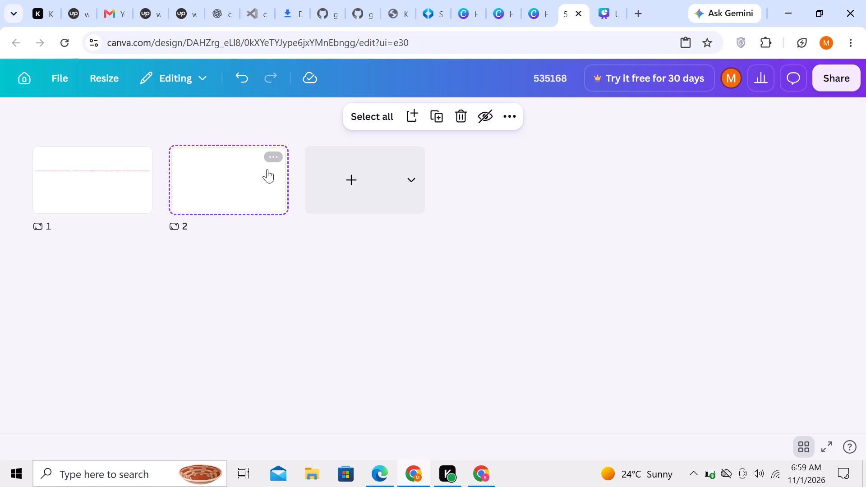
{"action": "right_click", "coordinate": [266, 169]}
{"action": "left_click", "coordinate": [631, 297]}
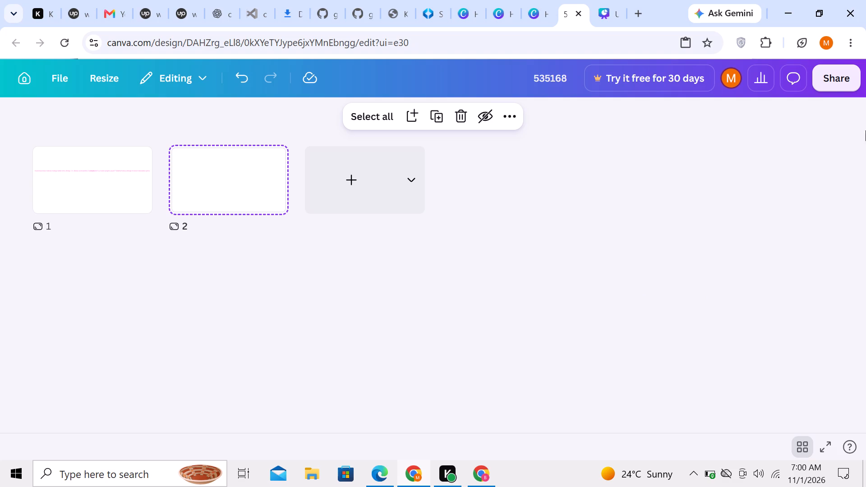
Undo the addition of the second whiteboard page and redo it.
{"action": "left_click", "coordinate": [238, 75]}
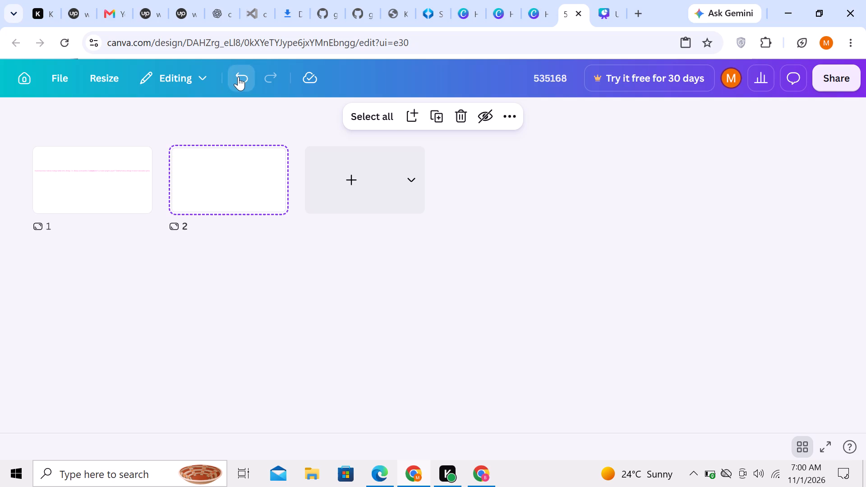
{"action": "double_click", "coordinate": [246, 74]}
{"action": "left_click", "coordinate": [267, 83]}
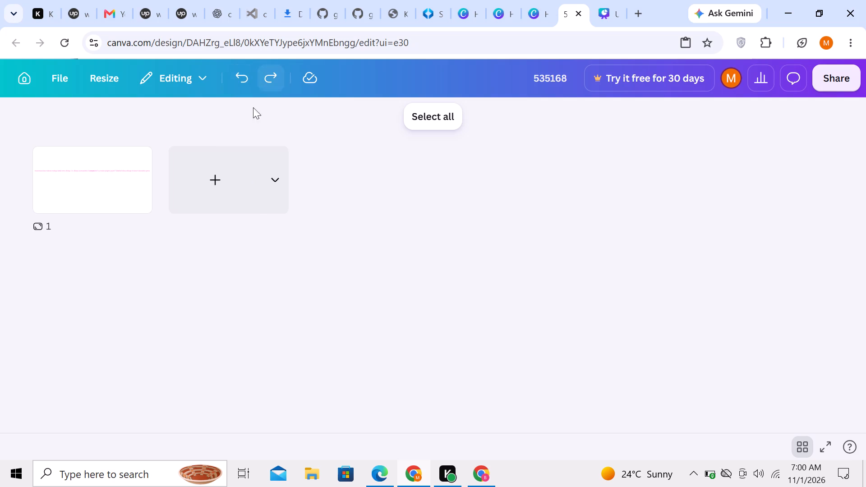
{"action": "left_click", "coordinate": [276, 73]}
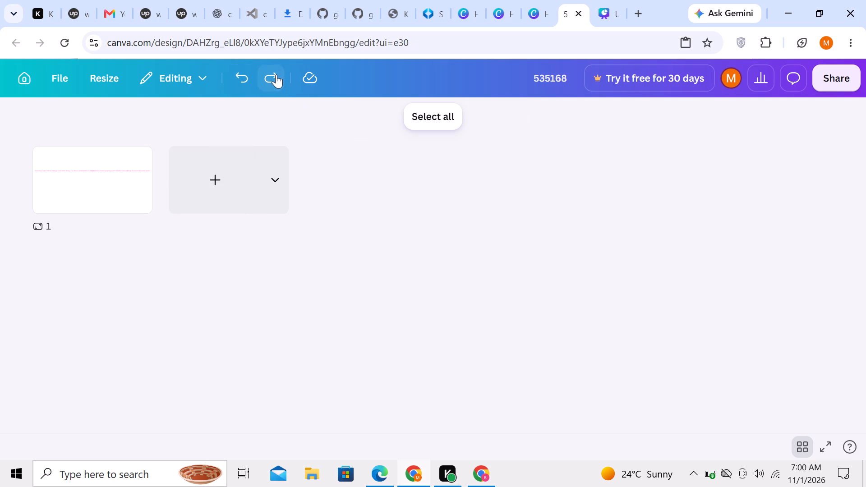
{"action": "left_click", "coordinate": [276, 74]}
Add a third blank whiteboard page after page 2.
{"action": "left_click", "coordinate": [238, 193]}
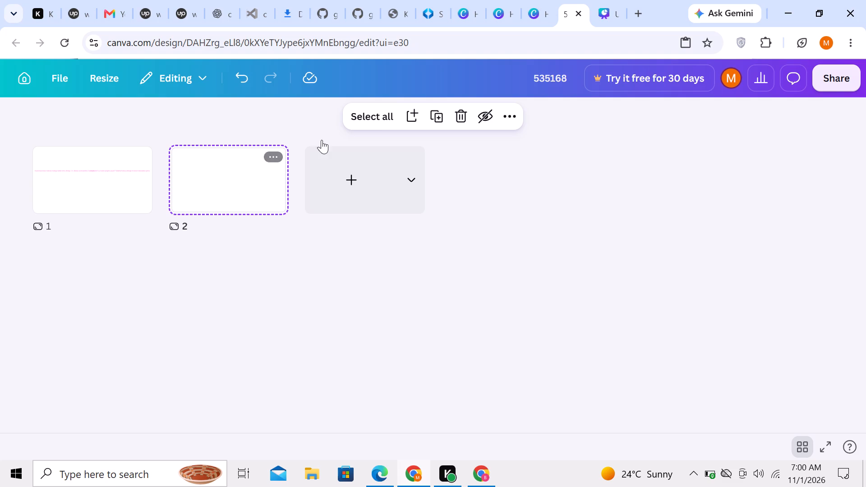
{"action": "left_click", "coordinate": [405, 115]}
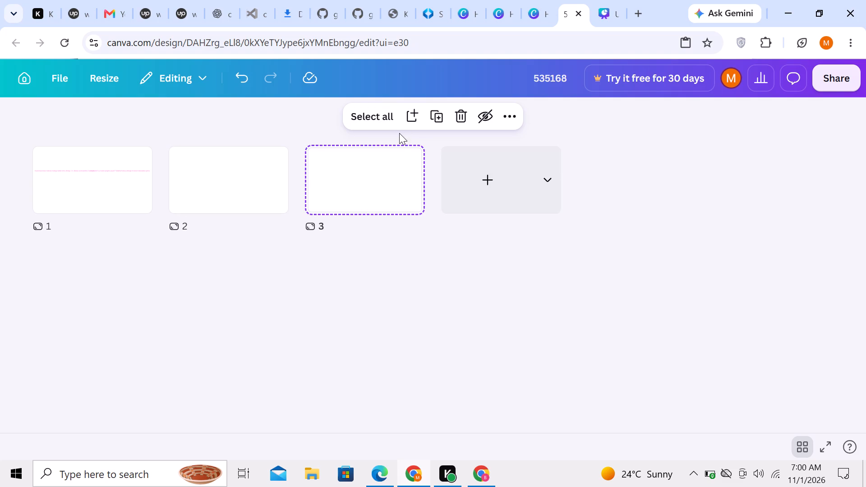
{"action": "double_click", "coordinate": [506, 116]}
{"action": "left_click", "coordinate": [60, 295]}
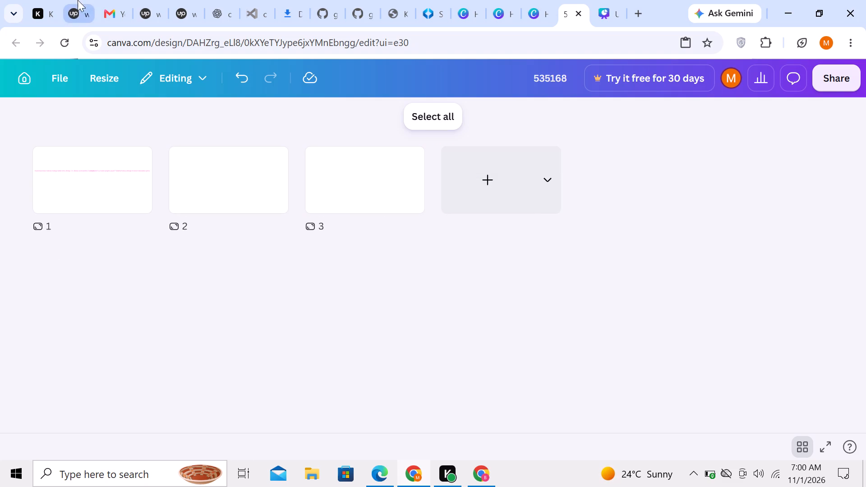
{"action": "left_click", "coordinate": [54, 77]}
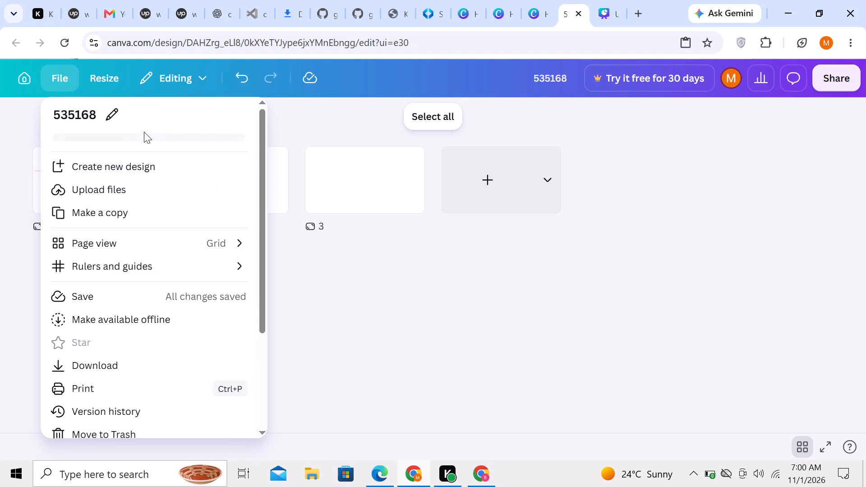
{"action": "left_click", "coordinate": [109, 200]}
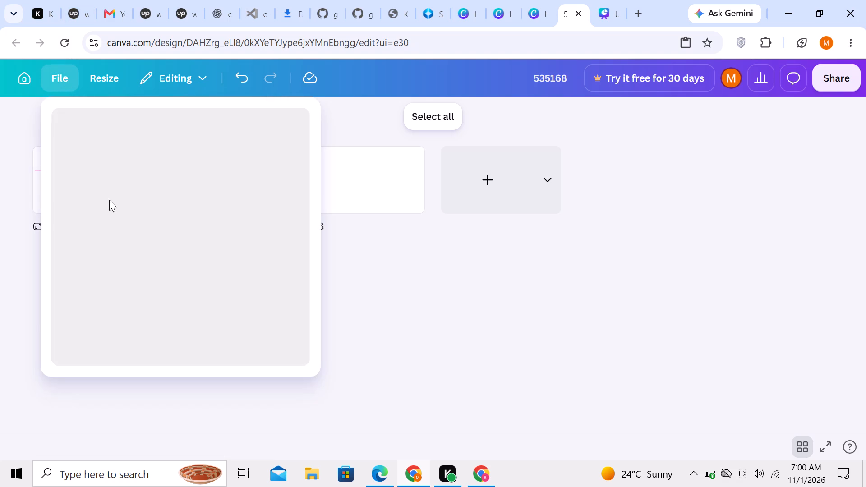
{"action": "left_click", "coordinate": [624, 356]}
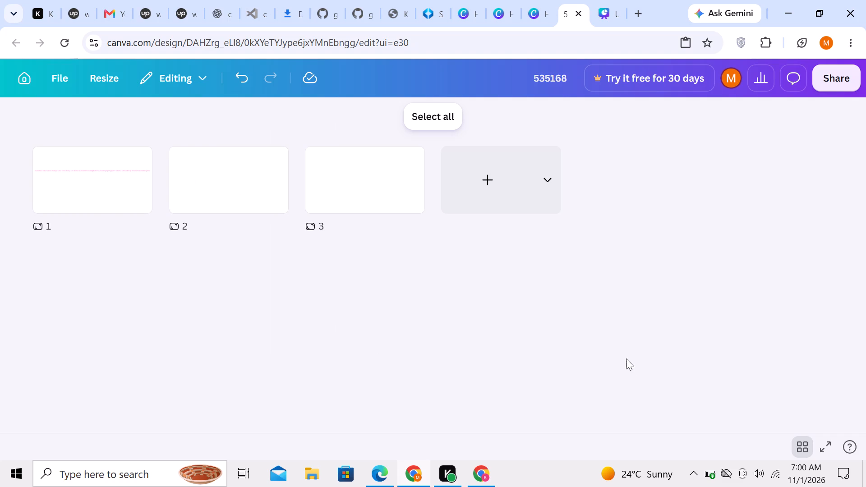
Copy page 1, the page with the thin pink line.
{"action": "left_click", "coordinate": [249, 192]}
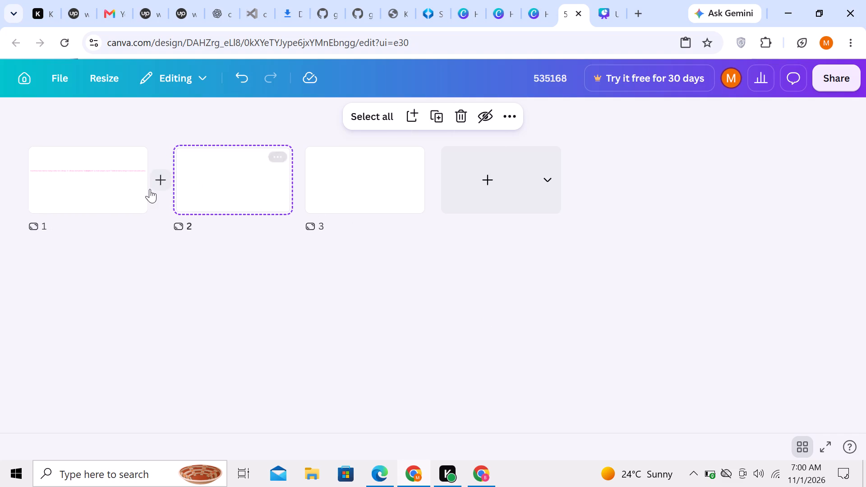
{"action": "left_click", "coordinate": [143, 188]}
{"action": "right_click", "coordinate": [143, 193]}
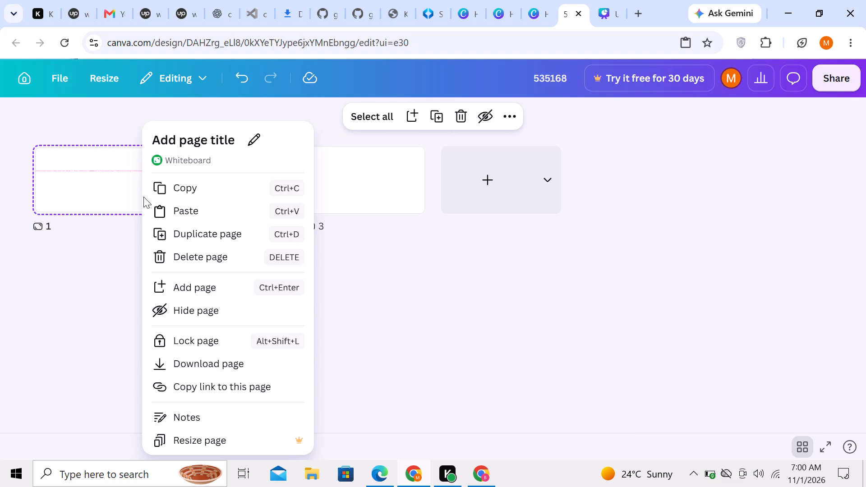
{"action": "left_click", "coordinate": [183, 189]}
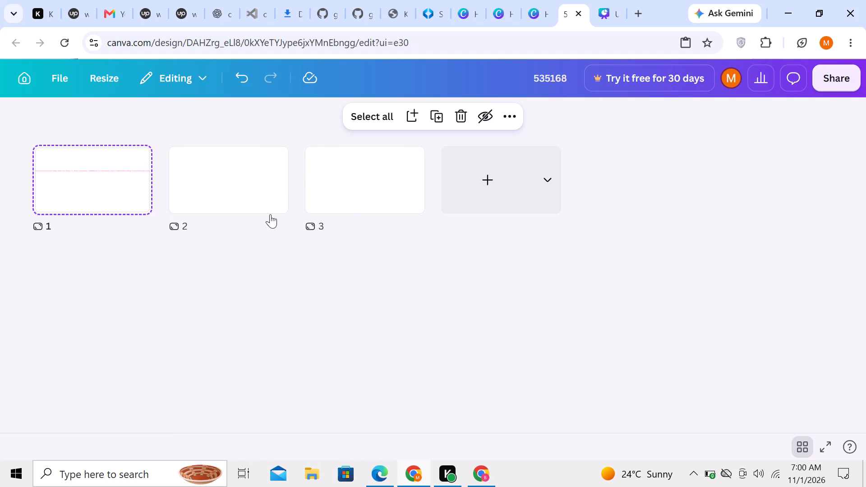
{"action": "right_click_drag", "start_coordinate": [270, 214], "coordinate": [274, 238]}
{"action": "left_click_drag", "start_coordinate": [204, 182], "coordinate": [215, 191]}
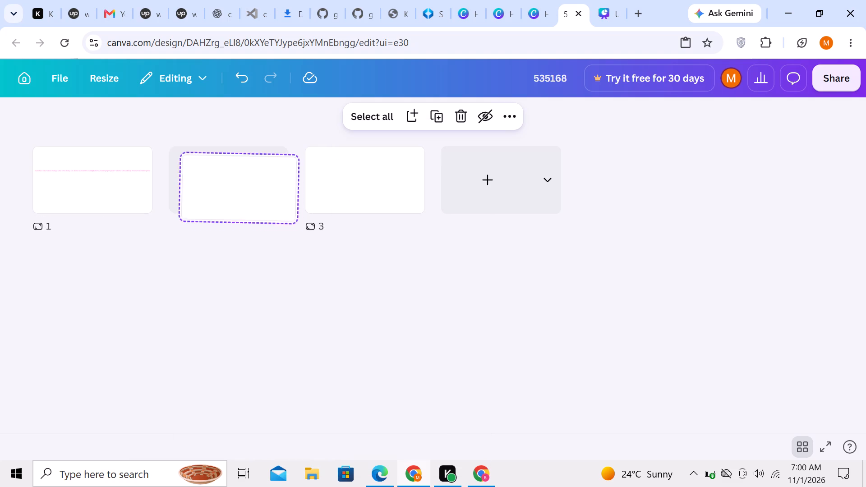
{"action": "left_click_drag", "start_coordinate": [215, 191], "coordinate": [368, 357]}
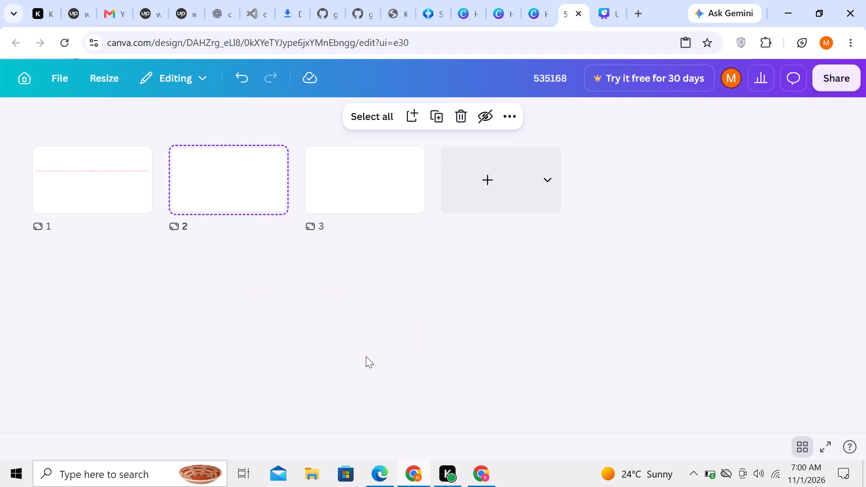
Select pages 1 and 2 together in the grid and cut them from the design.
{"action": "left_click_drag", "start_coordinate": [231, 140], "coordinate": [52, 248]}
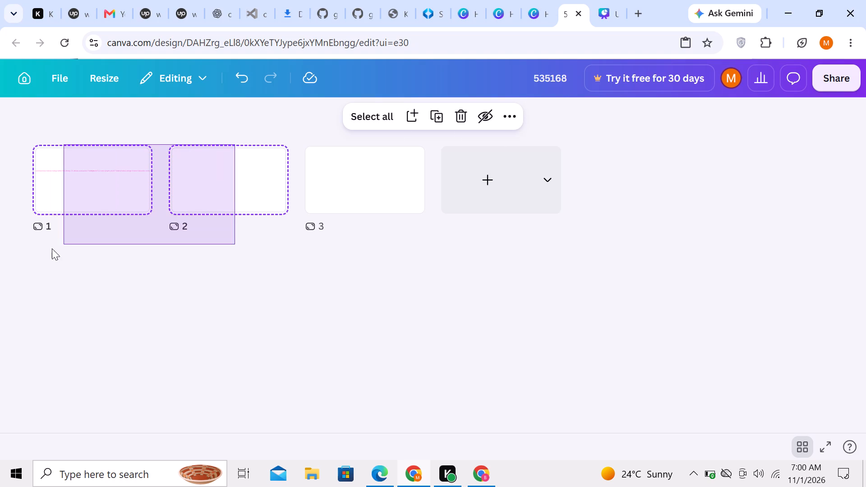
{"action": "left_click_drag", "start_coordinate": [52, 248], "coordinate": [0, 314]}
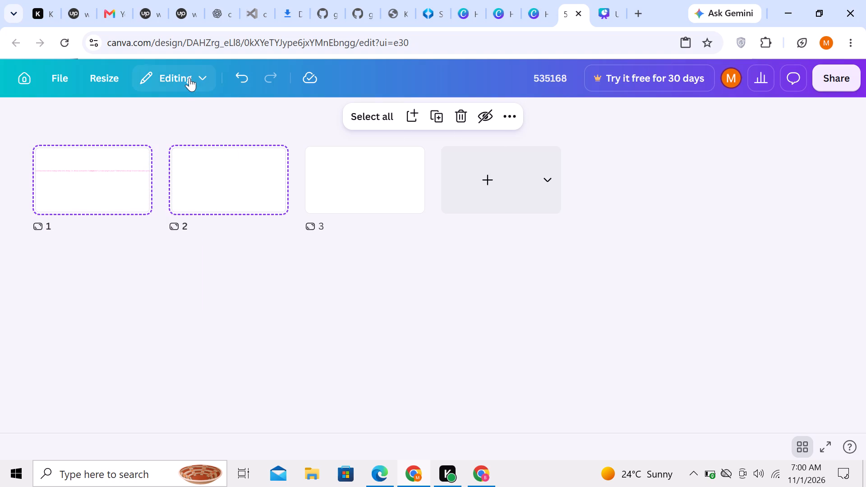
{"action": "left_click", "coordinate": [183, 82]}
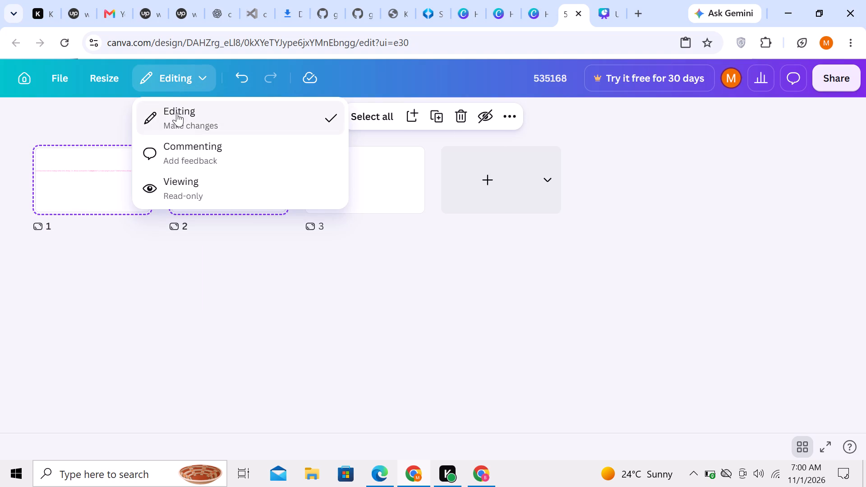
{"action": "double_click", "coordinate": [177, 114]}
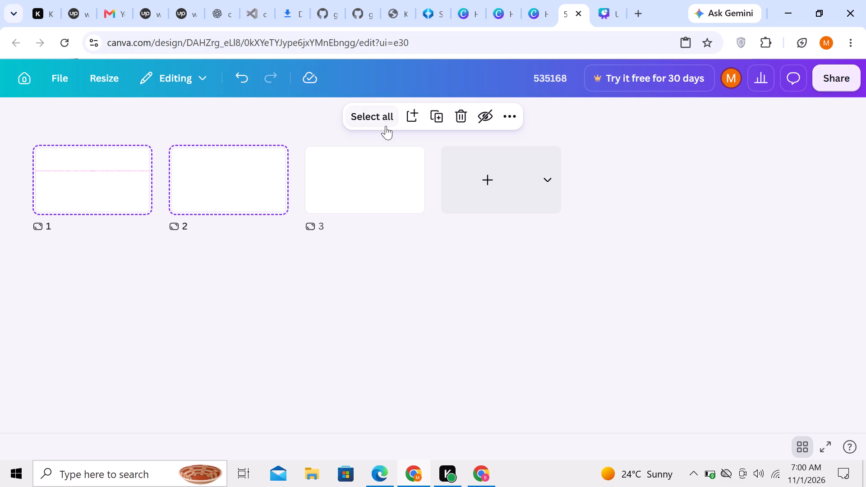
{"action": "key", "text": "ctrl+x"}
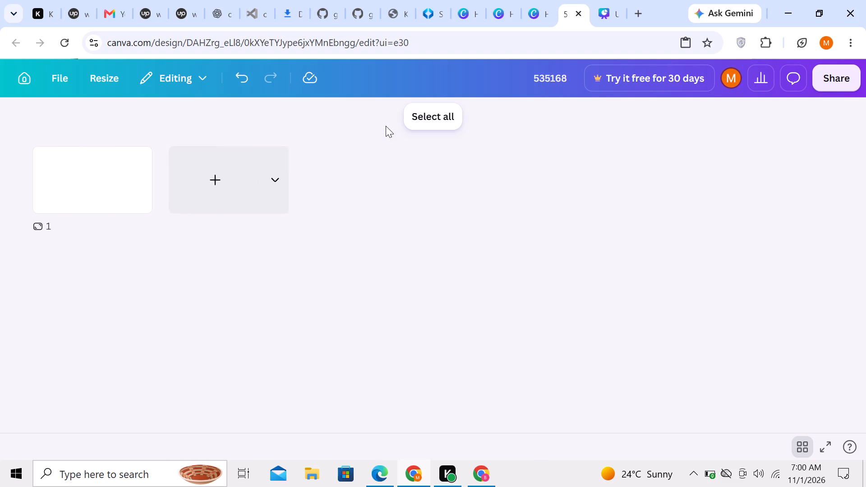
{"action": "key", "text": "ctrl+x"}
{"action": "key", "text": "ctrl+x"}
{"action": "key", "text": "ctrl+x"}
{"action": "key", "text": "ctrl+x"}
{"action": "key", "text": "ctrl+x"}
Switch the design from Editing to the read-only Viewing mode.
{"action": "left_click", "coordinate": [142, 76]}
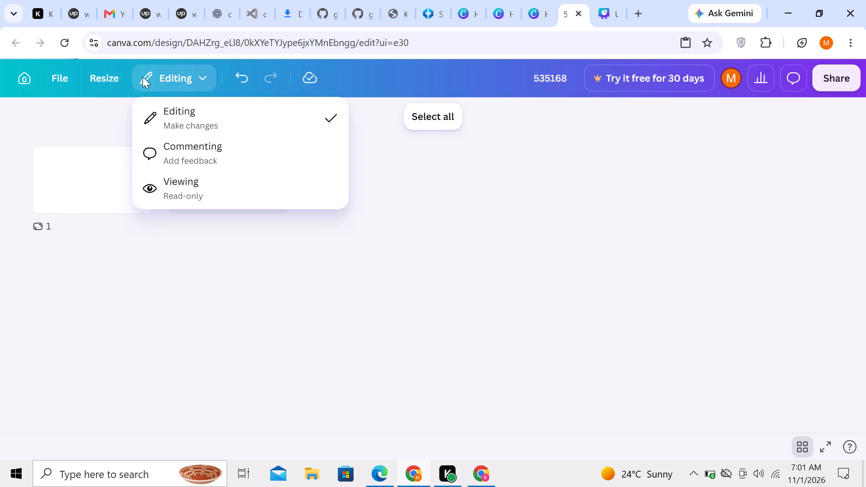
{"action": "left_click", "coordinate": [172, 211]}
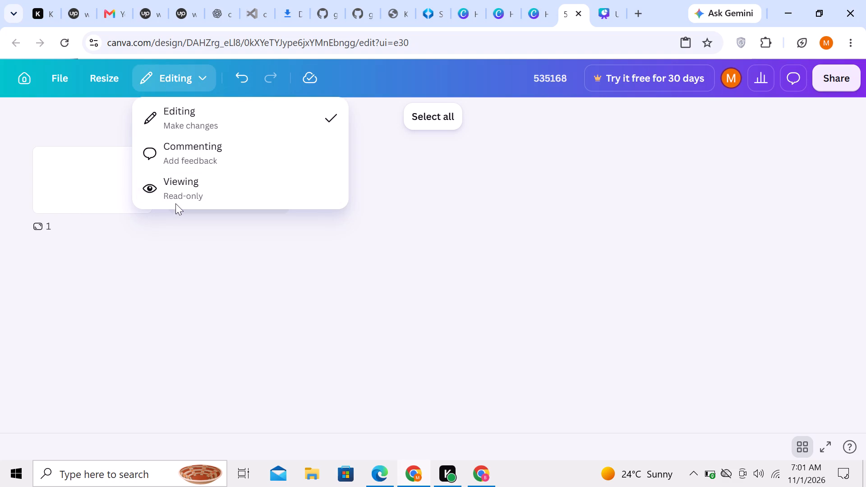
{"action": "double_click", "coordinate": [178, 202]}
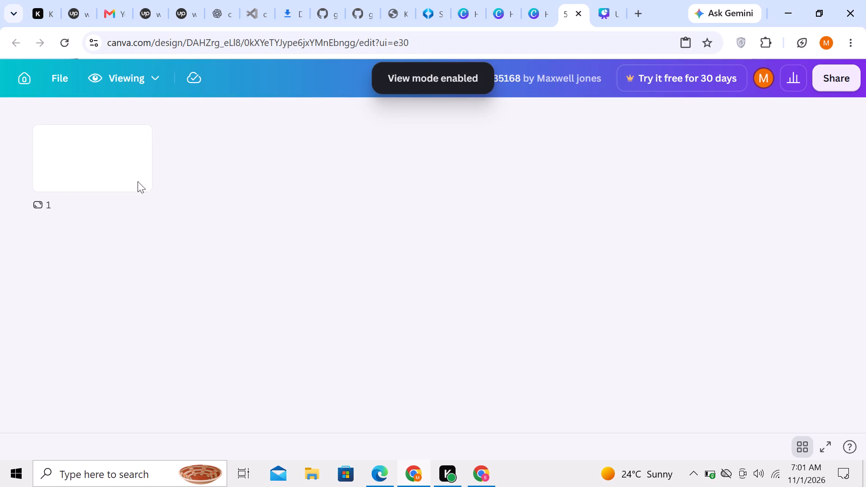
Switch the design to Commenting mode.
{"action": "left_click", "coordinate": [153, 82]}
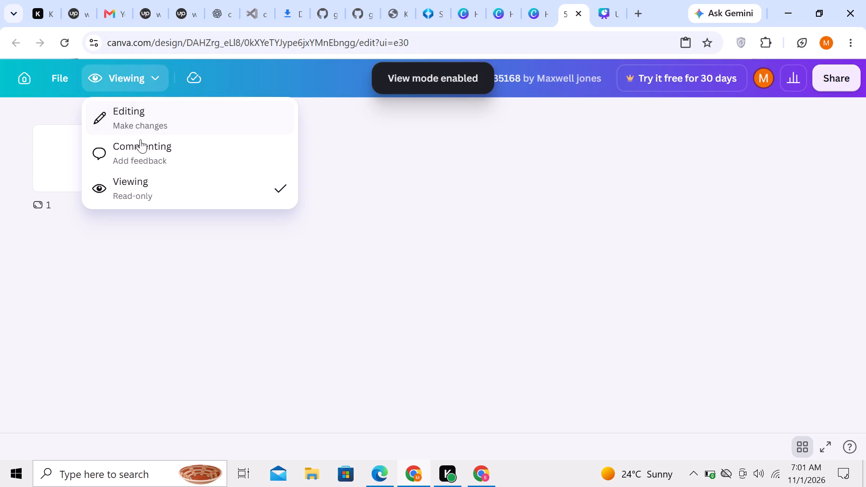
{"action": "double_click", "coordinate": [145, 151]}
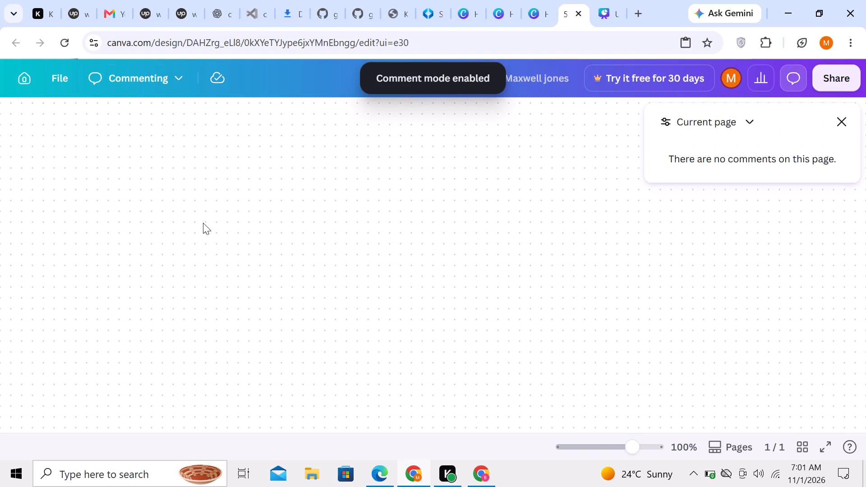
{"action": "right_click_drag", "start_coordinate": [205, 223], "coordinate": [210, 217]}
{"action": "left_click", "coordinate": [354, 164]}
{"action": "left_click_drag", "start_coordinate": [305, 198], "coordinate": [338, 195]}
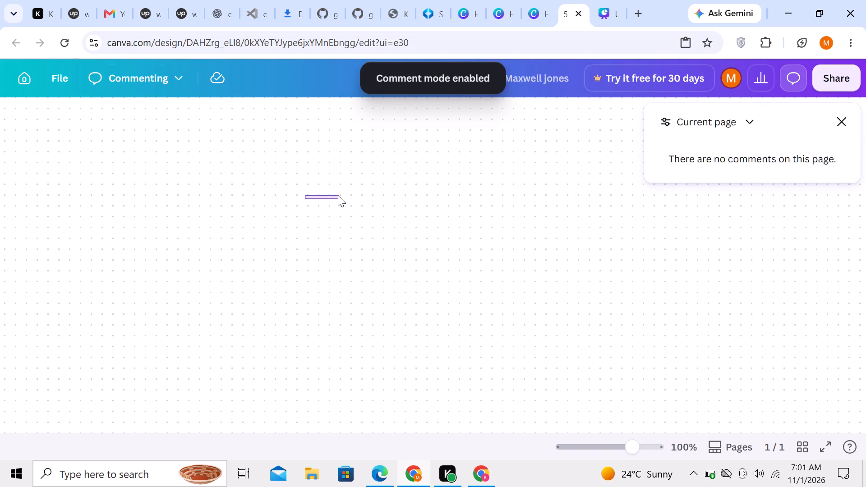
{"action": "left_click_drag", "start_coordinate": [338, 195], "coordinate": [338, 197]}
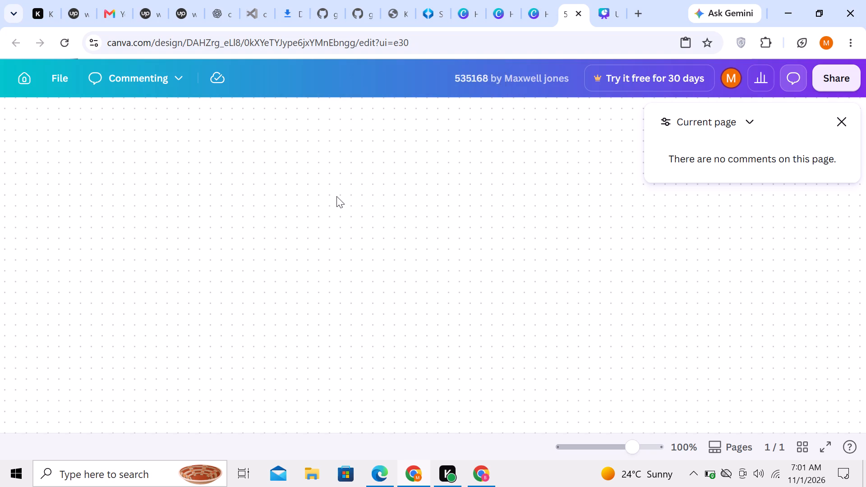